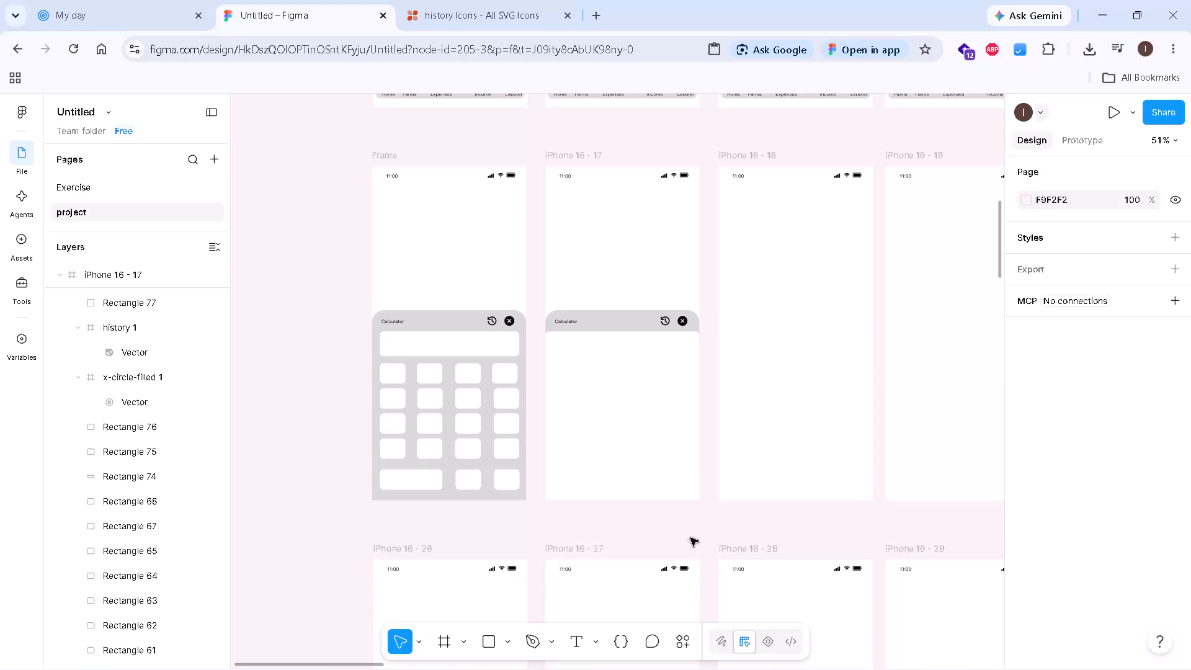
Add the text "Previous Calculations" in the upper part of the white calculator area of the iPhone 16 - 17 frame.
{"action": "left_click", "coordinate": [572, 635]}
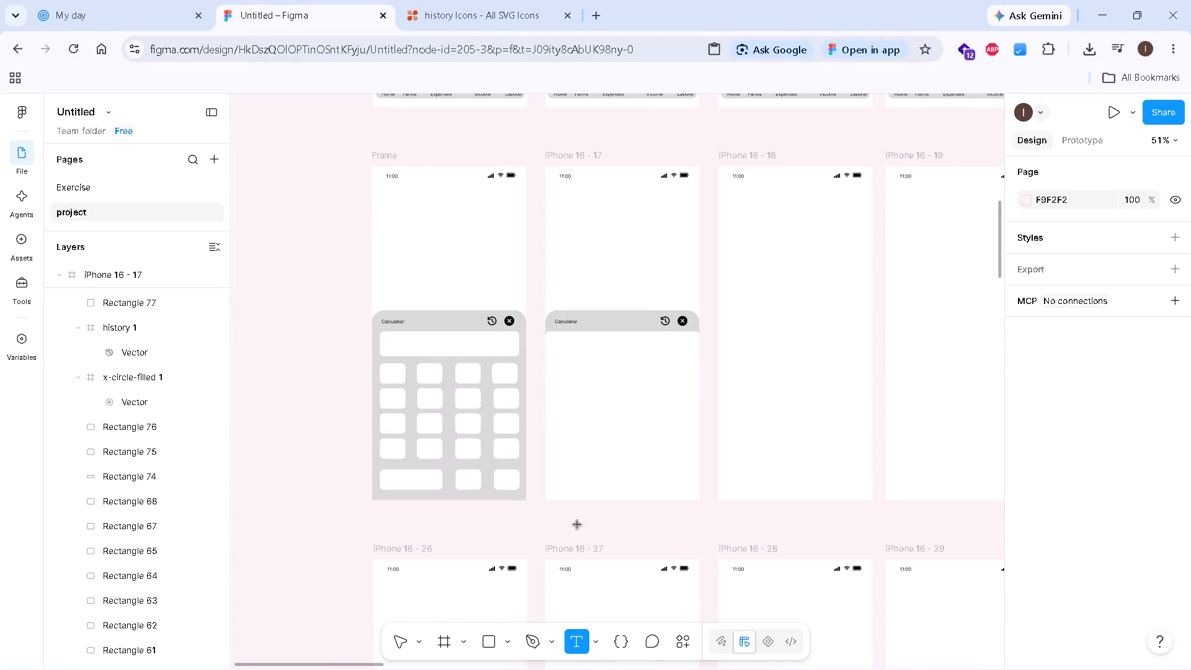
{"action": "left_click", "coordinate": [553, 359]}
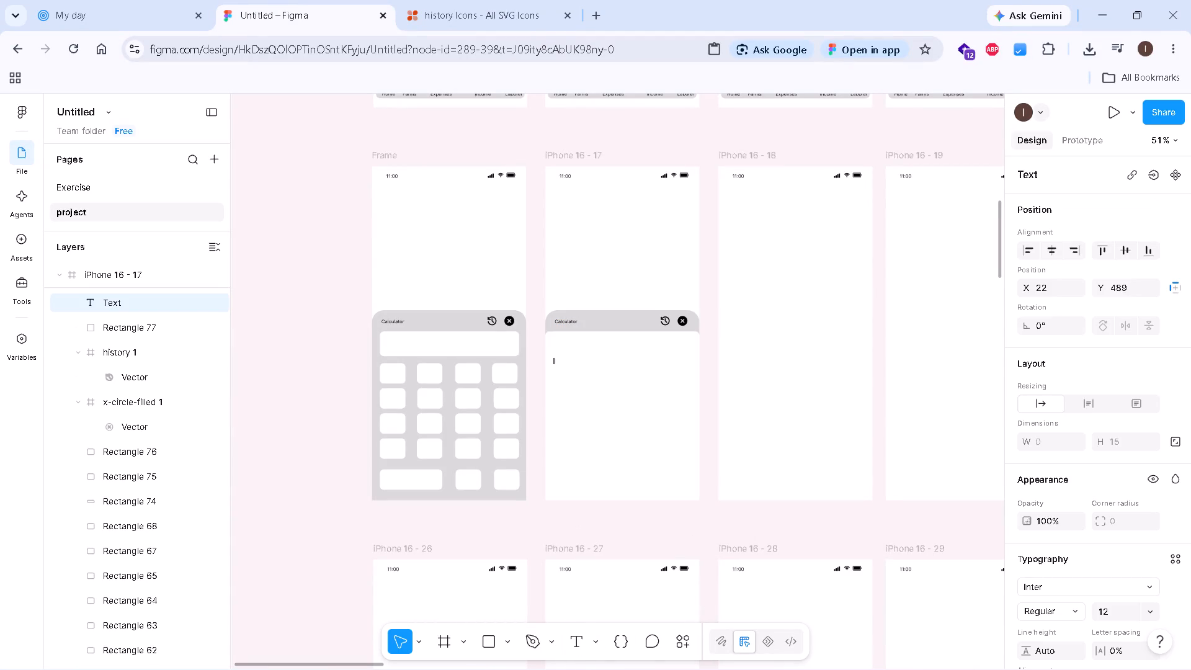
{"action": "scroll", "coordinate": [557, 359], "scroll_direction": "up", "scroll_amount": 4}
{"action": "key", "text": "h"}
{"action": "left_click_drag", "start_coordinate": [594, 503], "coordinate": [591, 491]}
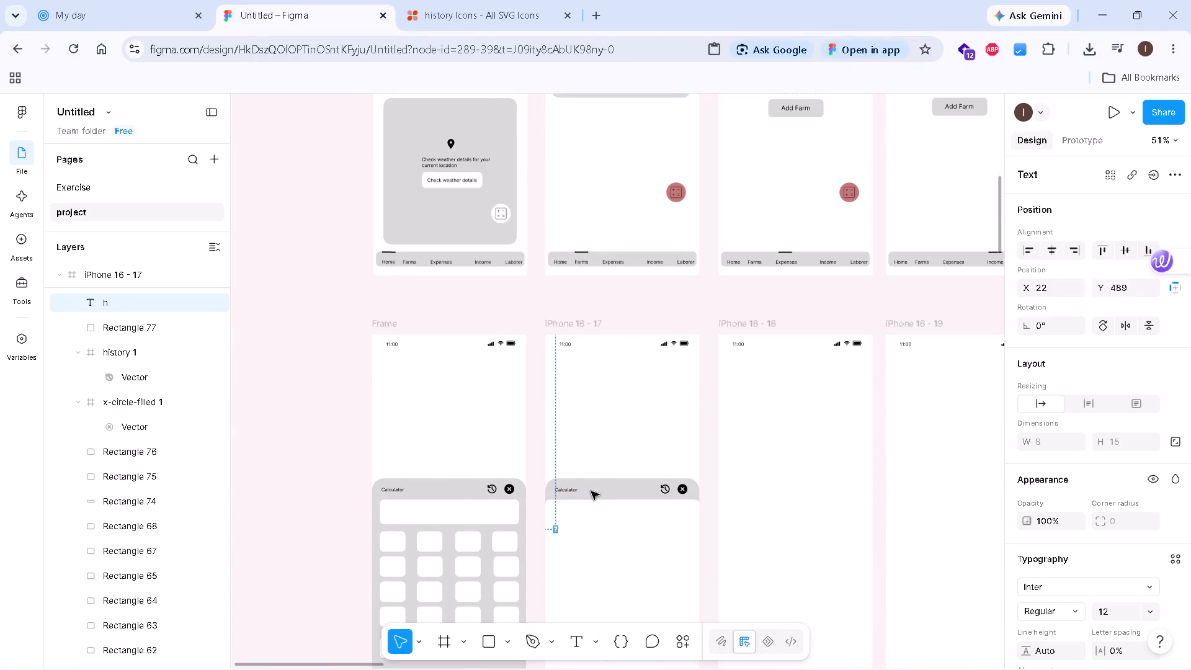
{"action": "left_click_drag", "start_coordinate": [591, 491], "coordinate": [576, 443]}
{"action": "left_click", "coordinate": [269, 483]}
{"action": "key", "text": "h"}
{"action": "left_click_drag", "start_coordinate": [459, 532], "coordinate": [441, 489]}
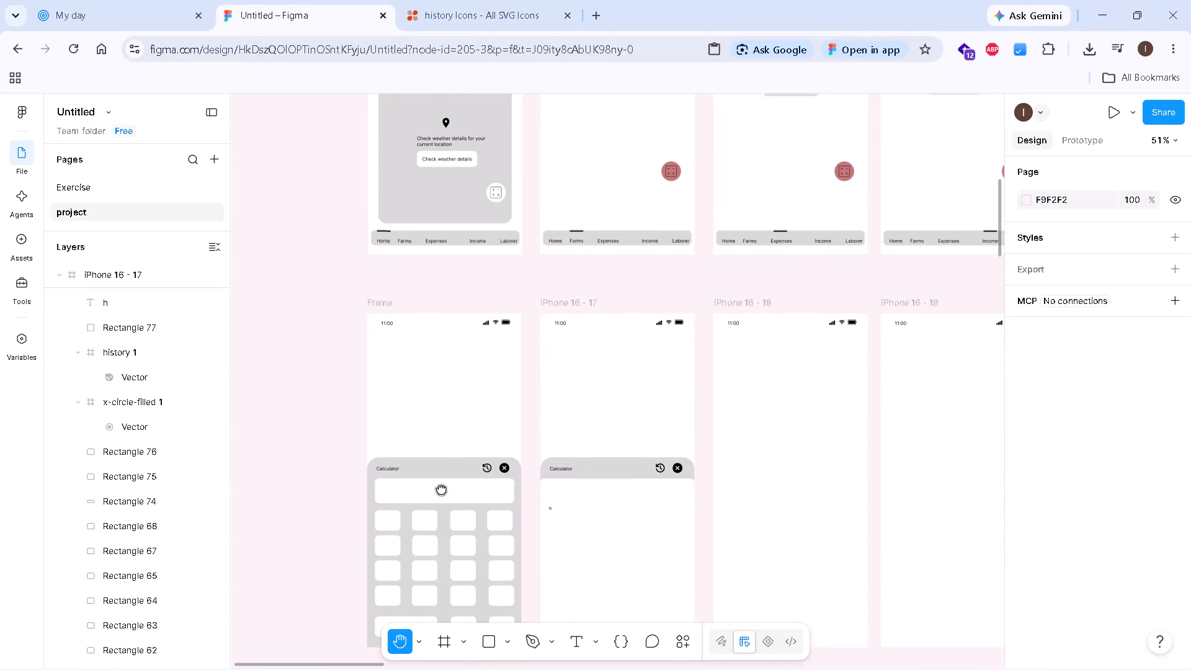
{"action": "left_click_drag", "start_coordinate": [441, 489], "coordinate": [373, 347]}
{"action": "scroll", "coordinate": [490, 457], "scroll_direction": "up", "scroll_amount": 3, "text": "ctrl"}
{"action": "scroll", "coordinate": [490, 452], "scroll_direction": "down", "scroll_amount": 1, "text": "ctrl"}
{"action": "scroll", "coordinate": [494, 435], "scroll_direction": "up", "scroll_amount": 6, "text": "ctrl"}
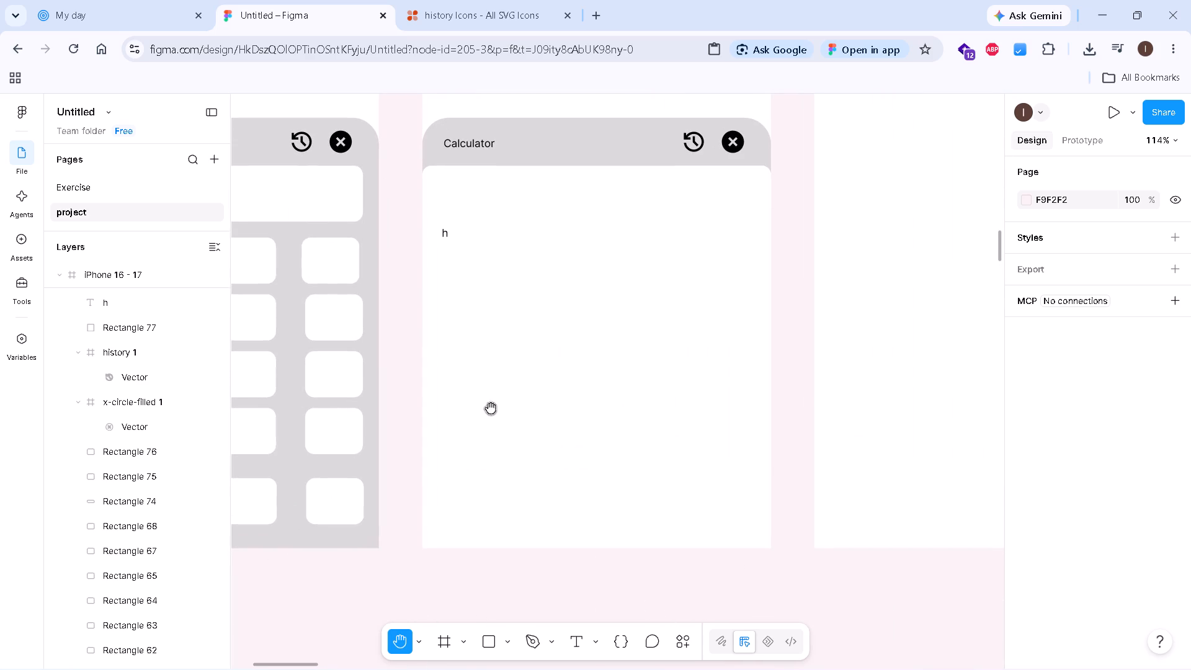
{"action": "key", "text": "v"}
{"action": "double_click", "coordinate": [446, 230]}
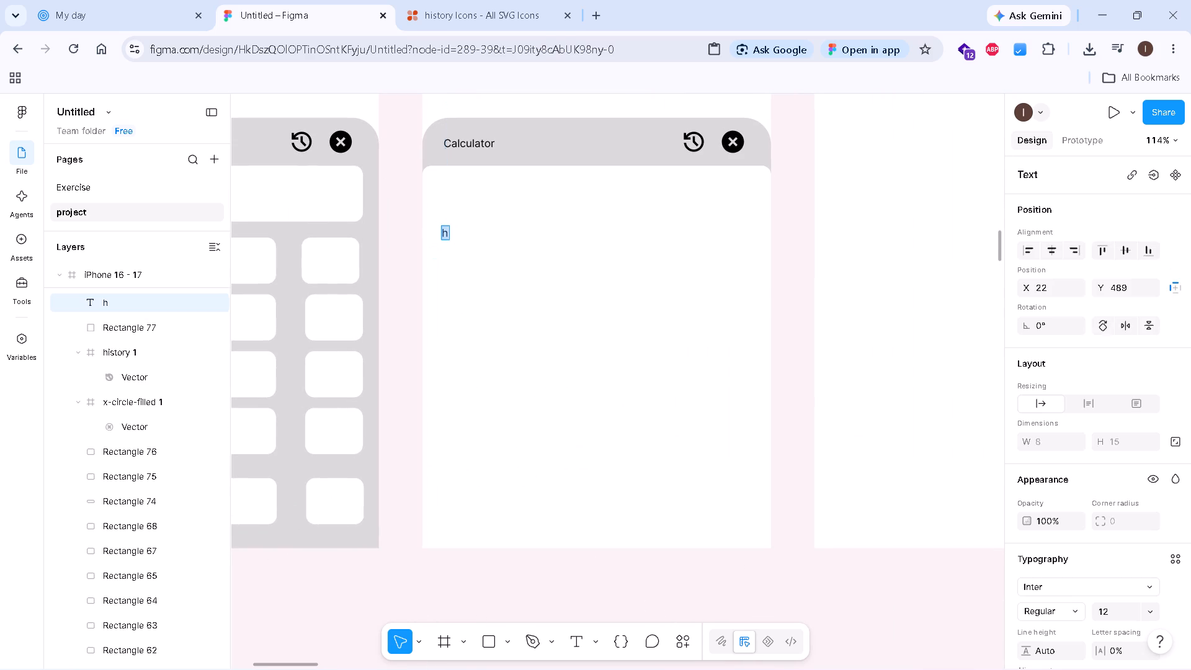
{"action": "key", "text": "BackSpace"}
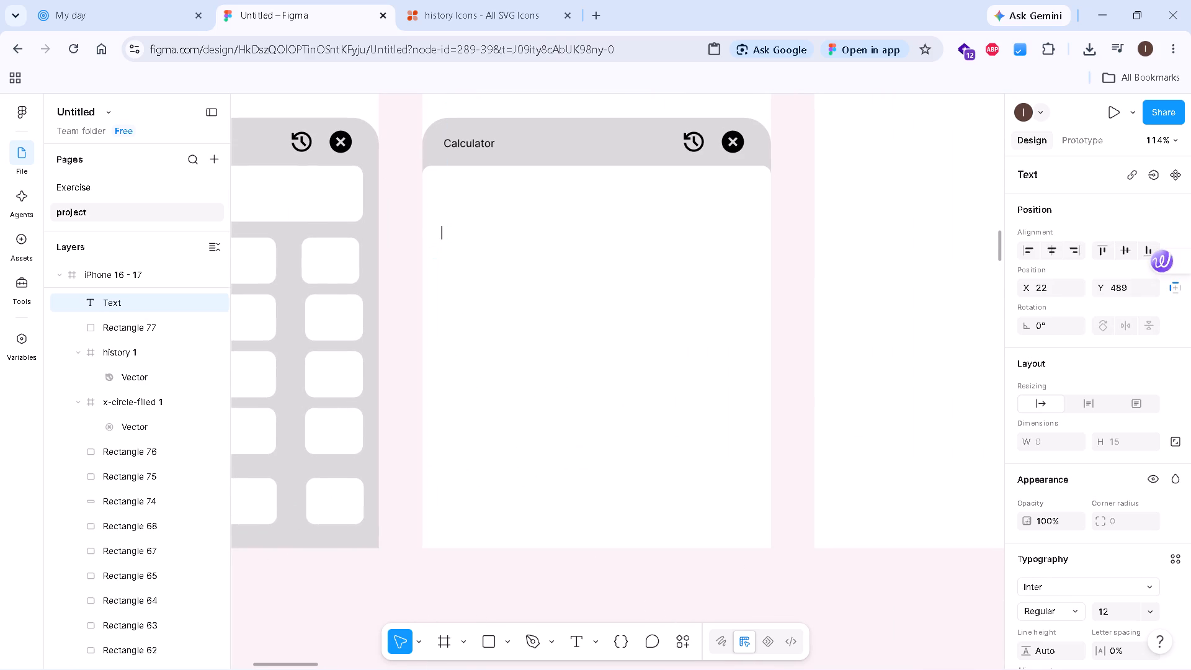
{"action": "type", "text": "Previous"}
{"action": "key", "text": "space"}
{"action": "type", "text": "Calculations"}
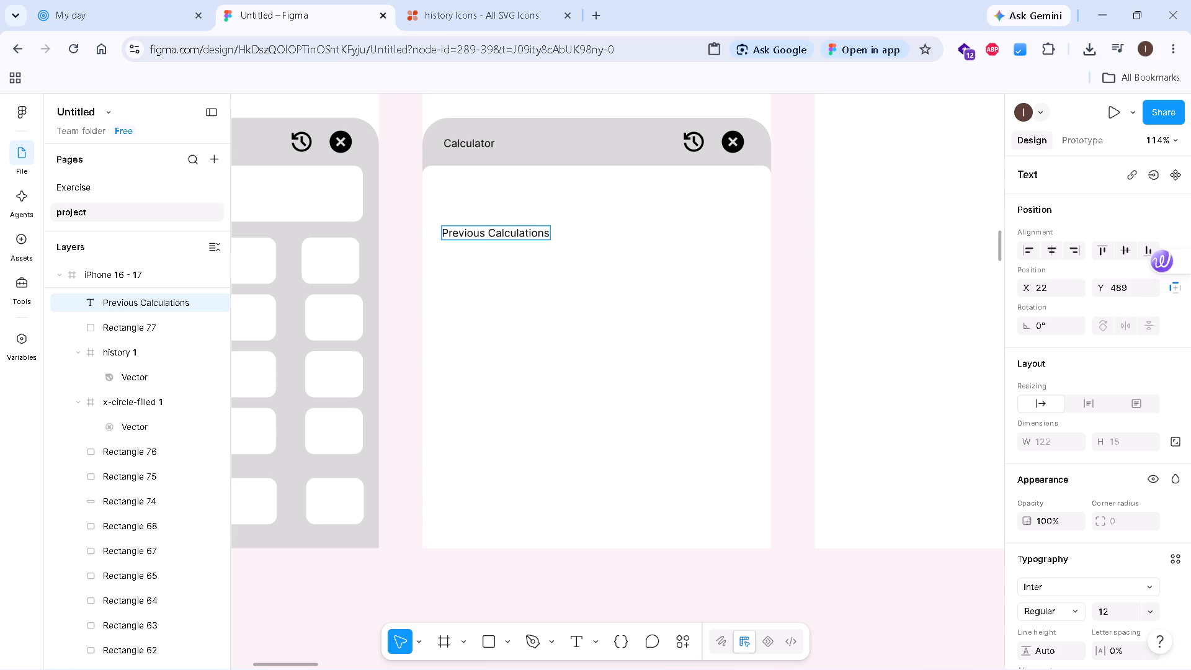
{"action": "left_click", "coordinate": [463, 592]}
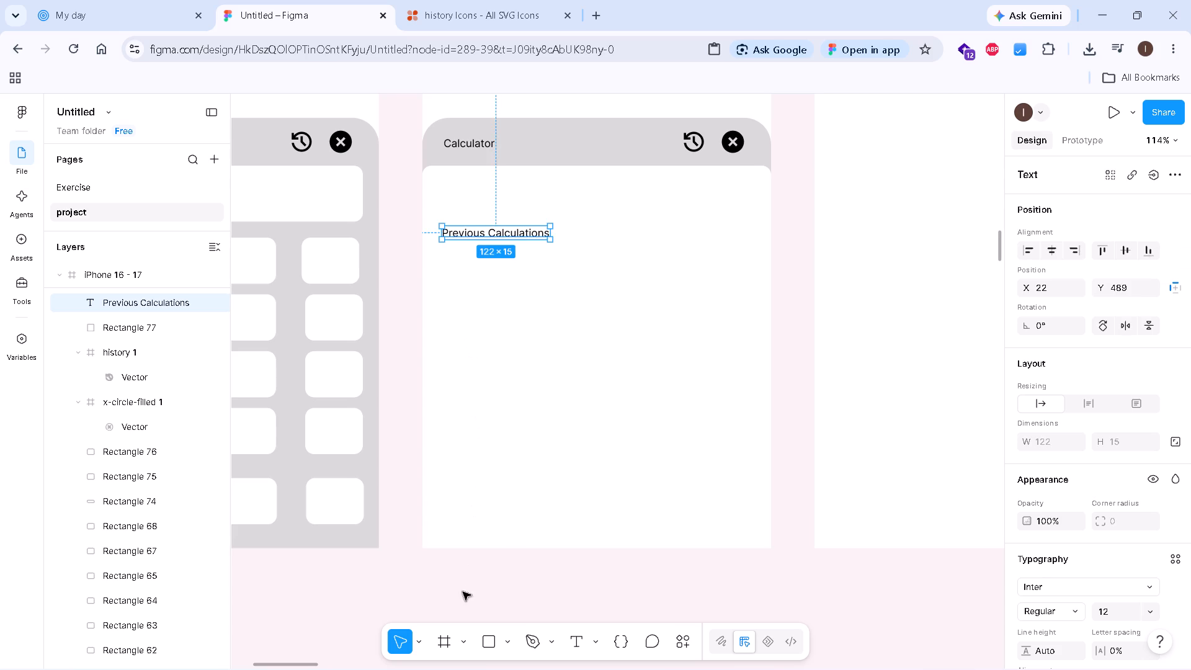
{"action": "left_click", "coordinate": [463, 592]}
Add the text "No calculation history yet." near the middle of the white calculator area.
{"action": "double_click", "coordinate": [570, 642]}
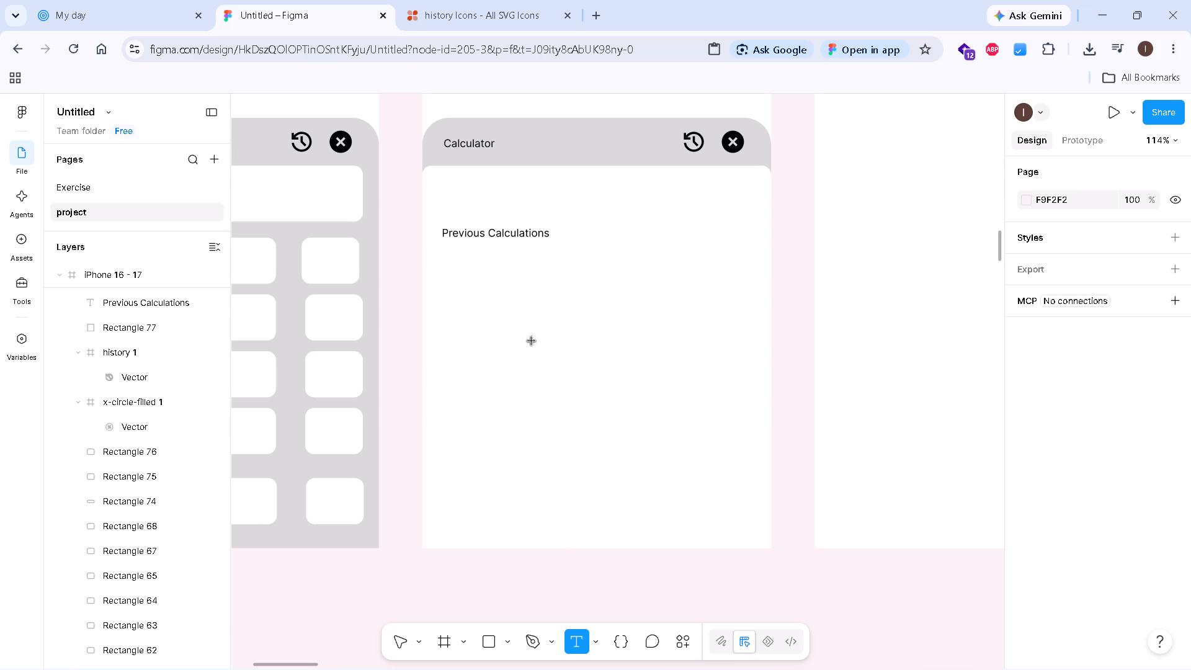
{"action": "left_click", "coordinate": [532, 353]}
{"action": "type", "text": "No"}
{"action": "key", "text": "space"}
{"action": "type", "text": "ca"}
{"action": "scroll", "coordinate": [532, 353], "scroll_direction": "up", "scroll_amount": 1}
{"action": "type", "text": "lculation"}
{"action": "key", "text": "space"}
{"action": "type", "text": "history"}
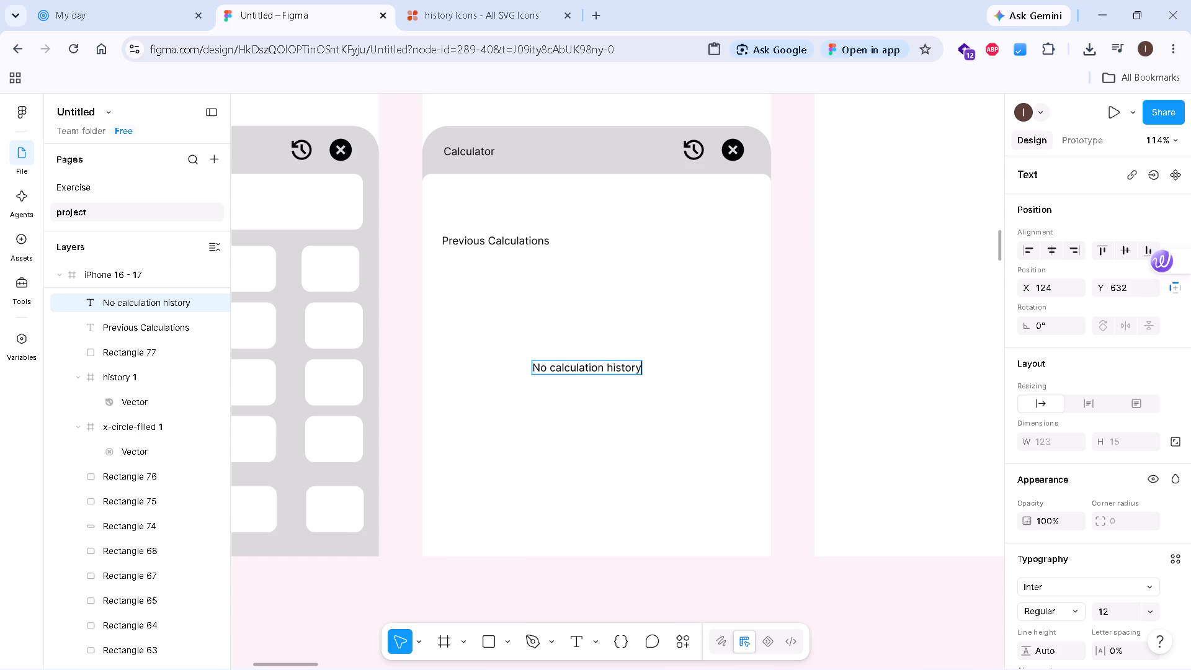
{"action": "key", "text": "space"}
{"action": "type", "text": "yet."}
{"action": "double_click", "coordinate": [519, 576]}
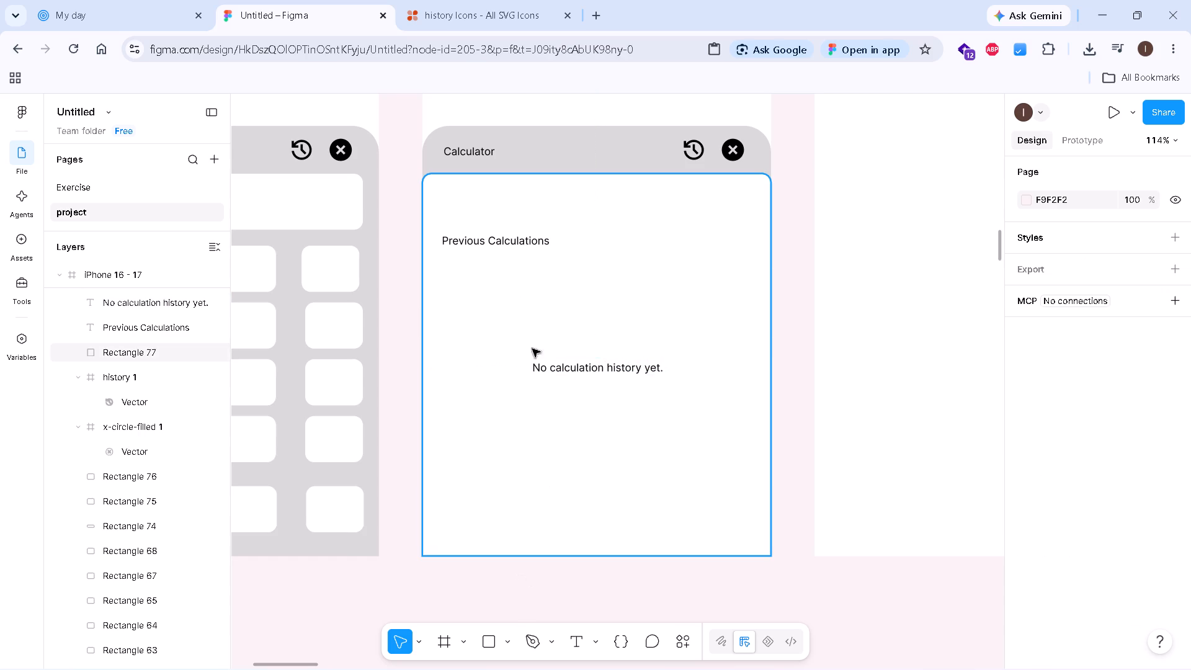
Set the font size of the "Previous Calculations" text to 15.
{"action": "double_click", "coordinate": [510, 240]}
{"action": "scroll", "coordinate": [1077, 465], "scroll_direction": "down", "scroll_amount": 2}
{"action": "left_click", "coordinate": [1153, 460]}
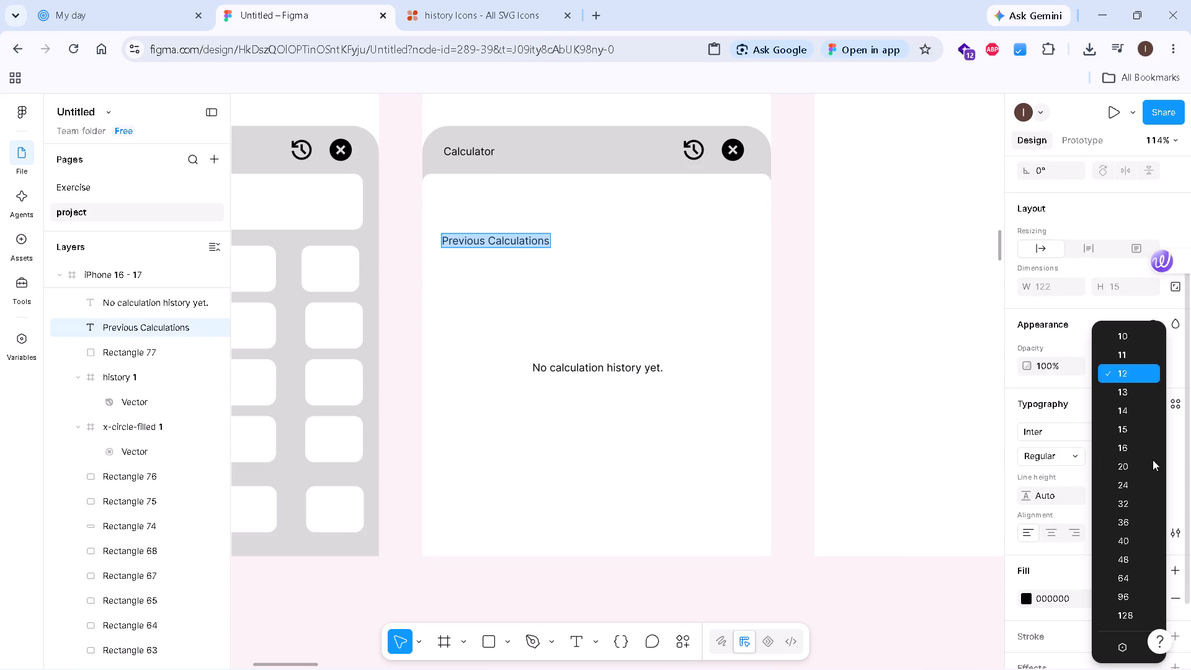
{"action": "left_click", "coordinate": [1122, 432]}
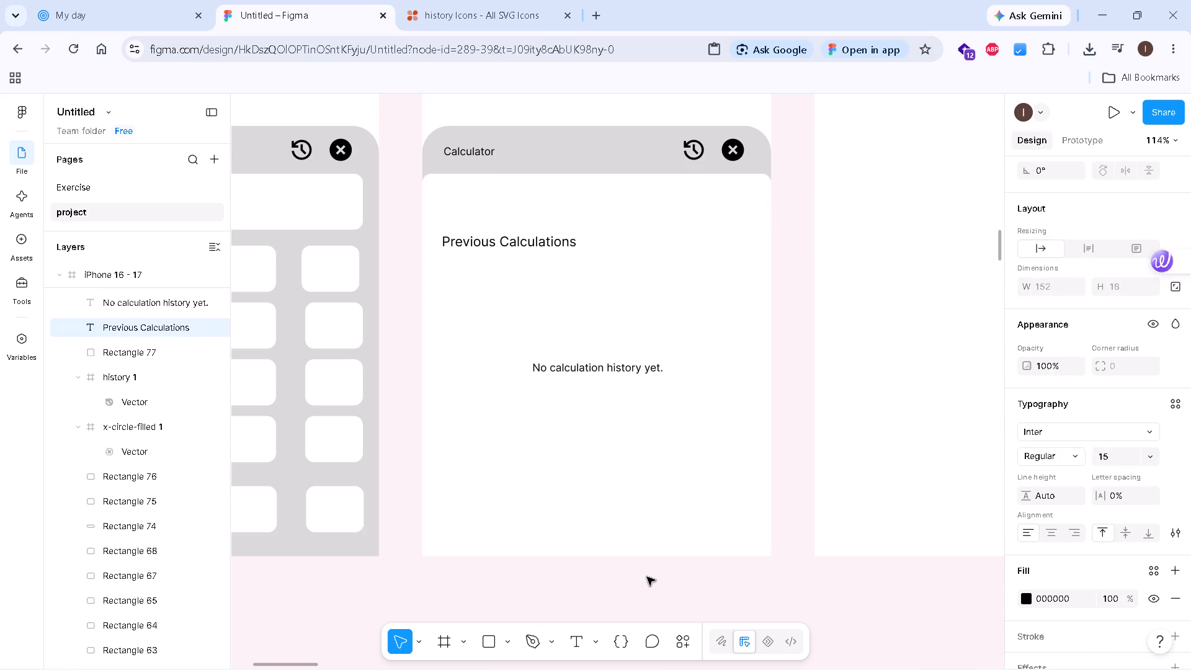
{"action": "left_click", "coordinate": [645, 578]}
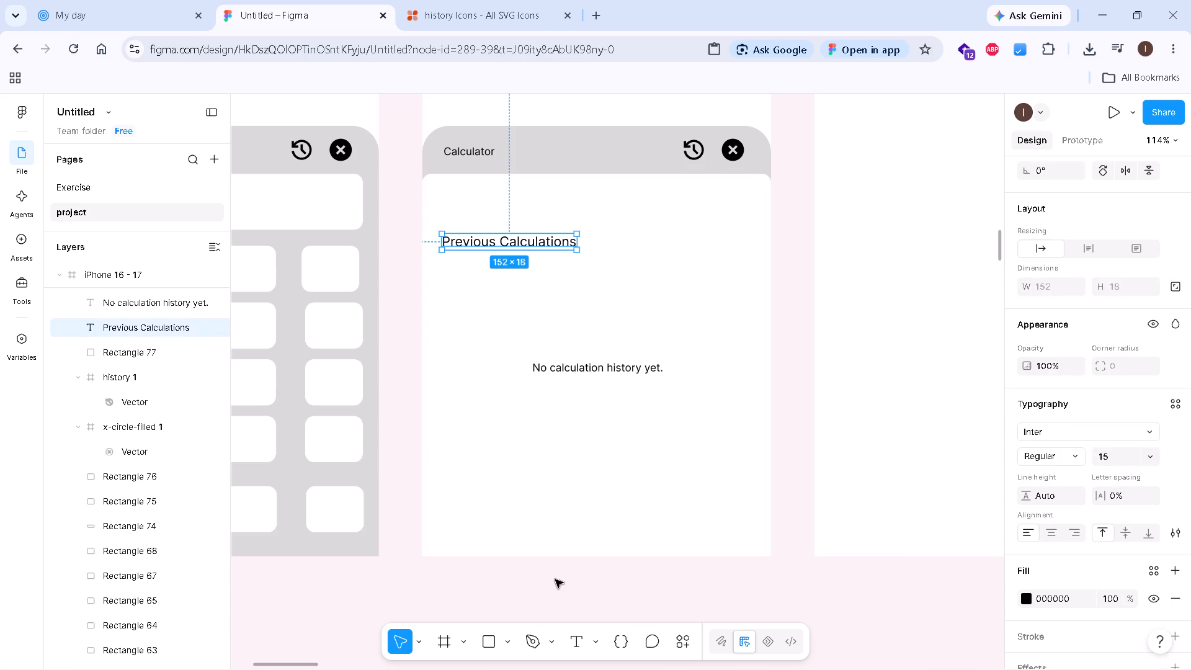
{"action": "double_click", "coordinate": [532, 610]}
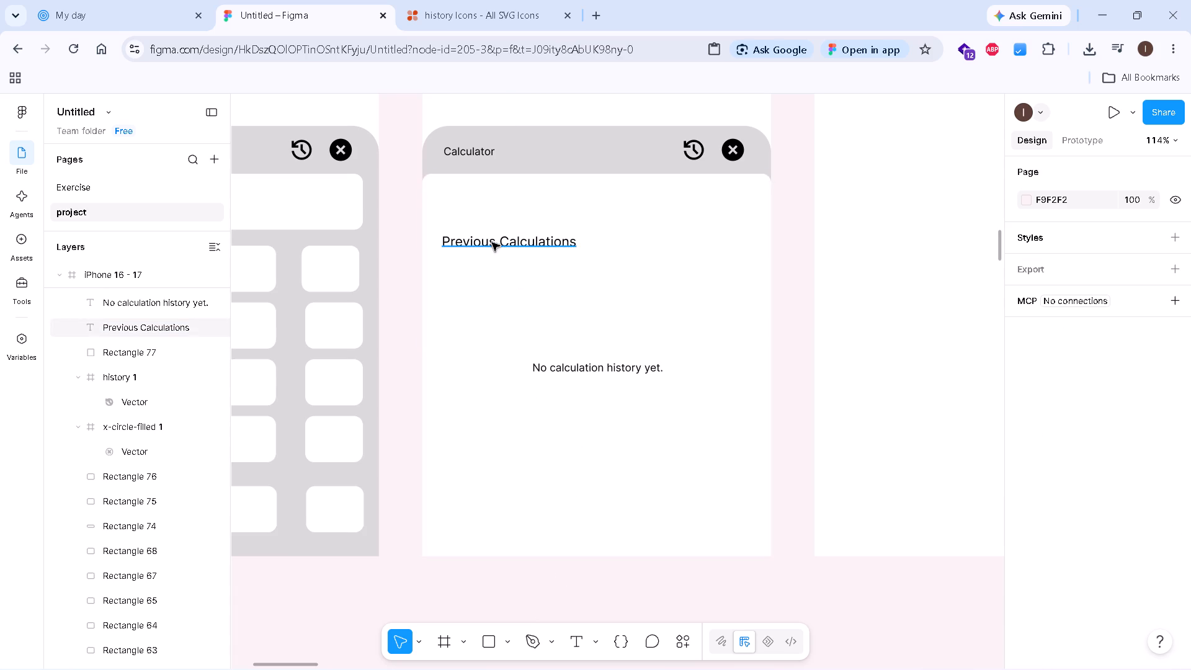
Move the "Previous Calculations" heading up and left to about X 9, Y 466, near the white area's upper-left corner.
{"action": "left_click_drag", "start_coordinate": [500, 244], "coordinate": [489, 218]}
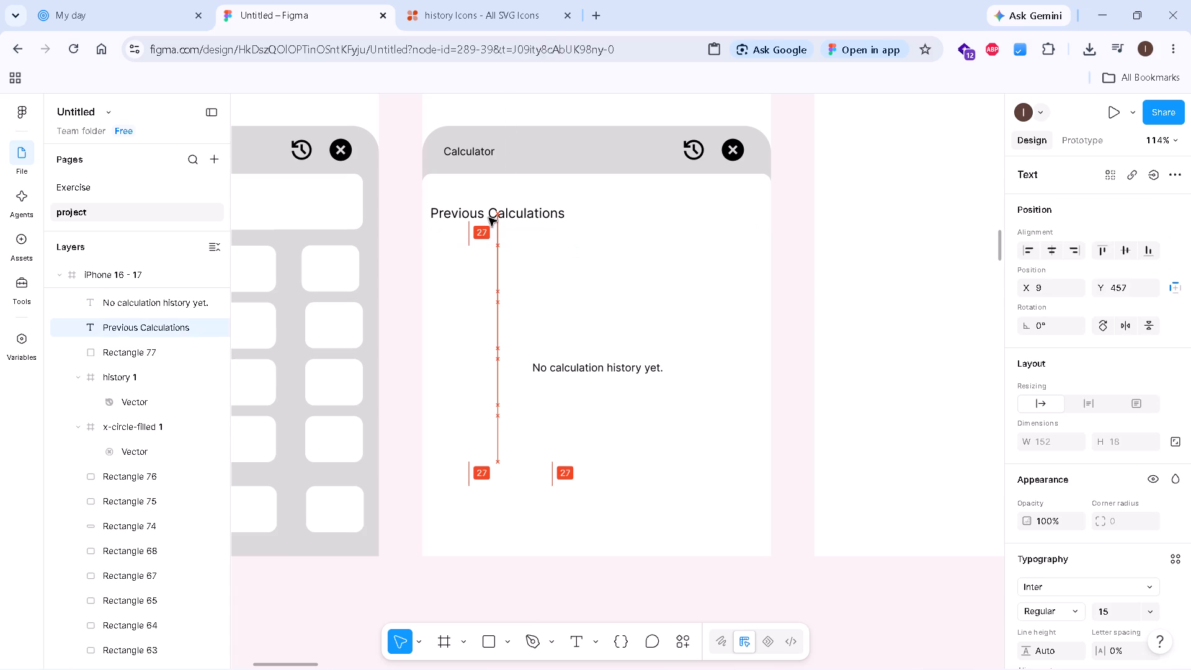
{"action": "left_click_drag", "start_coordinate": [489, 218], "coordinate": [489, 221]}
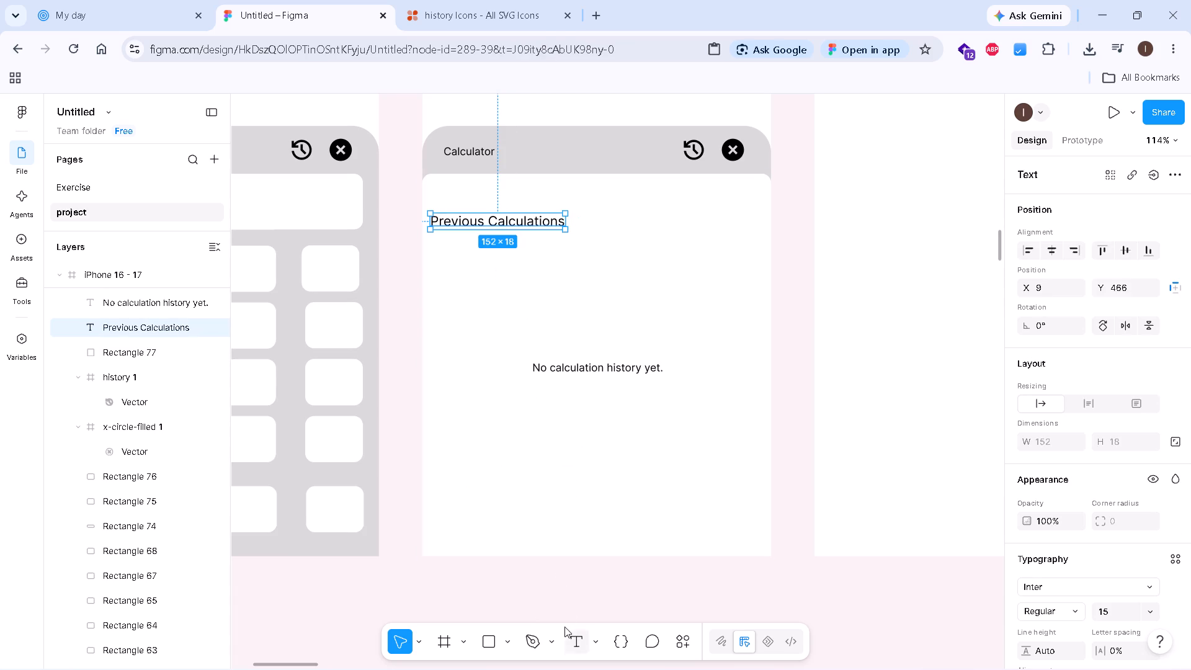
{"action": "left_click", "coordinate": [563, 602]}
Draw a small rectangle just above the "Previous Calculations" heading and size it 50 wide by 30 high.
{"action": "left_click", "coordinate": [494, 637]}
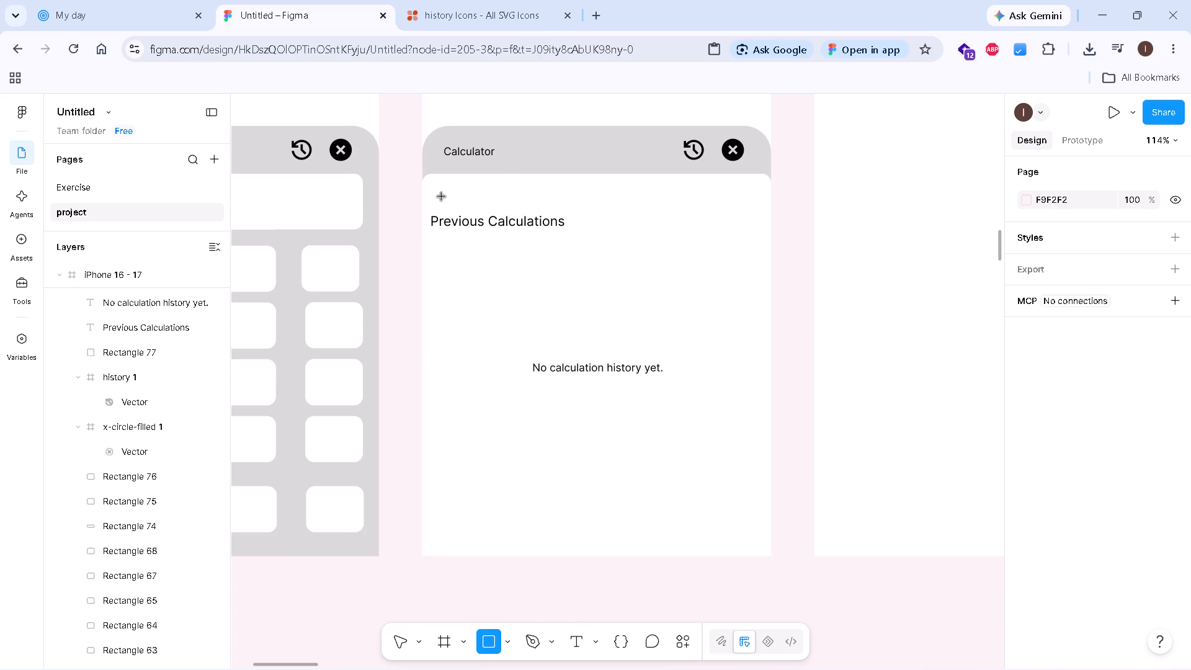
{"action": "left_click_drag", "start_coordinate": [432, 184], "coordinate": [480, 209]}
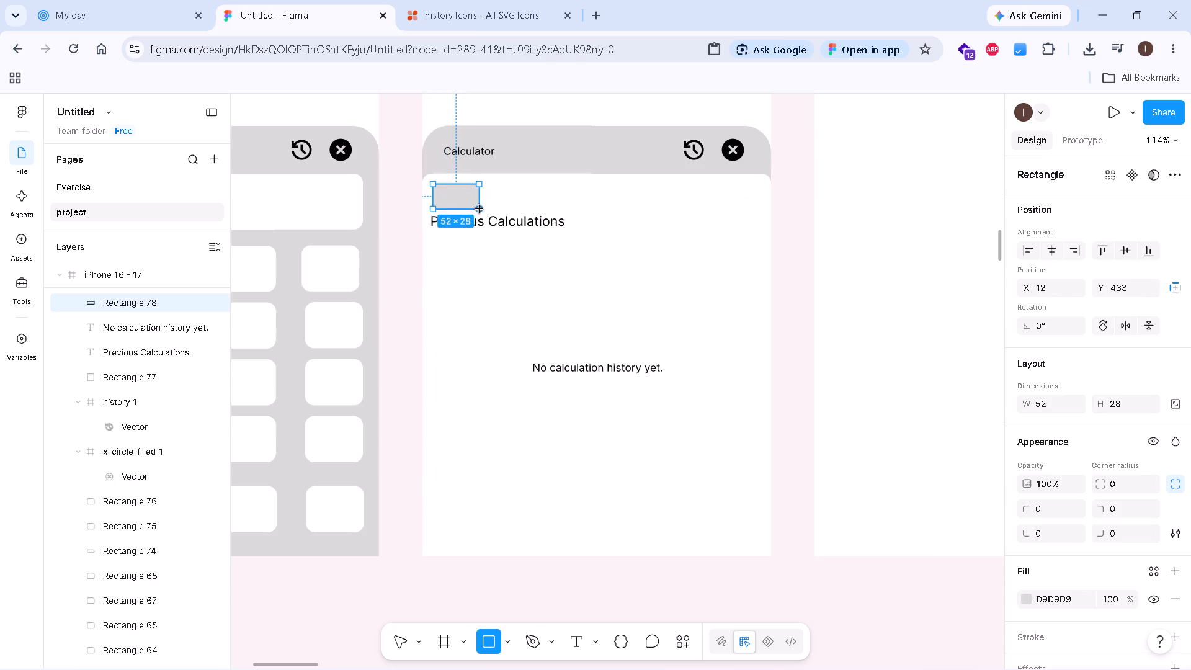
{"action": "left_click_drag", "start_coordinate": [480, 209], "coordinate": [476, 209]}
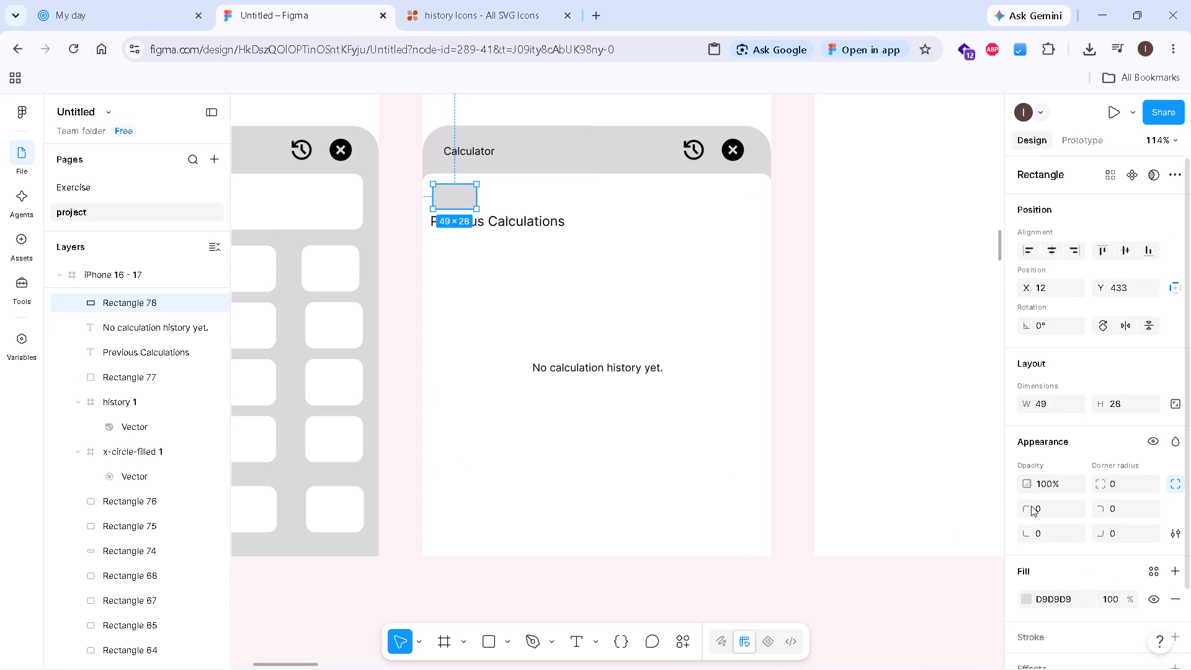
{"action": "left_click", "coordinate": [1045, 398]}
{"action": "type", "text": "50"}
{"action": "left_click", "coordinate": [1120, 398]}
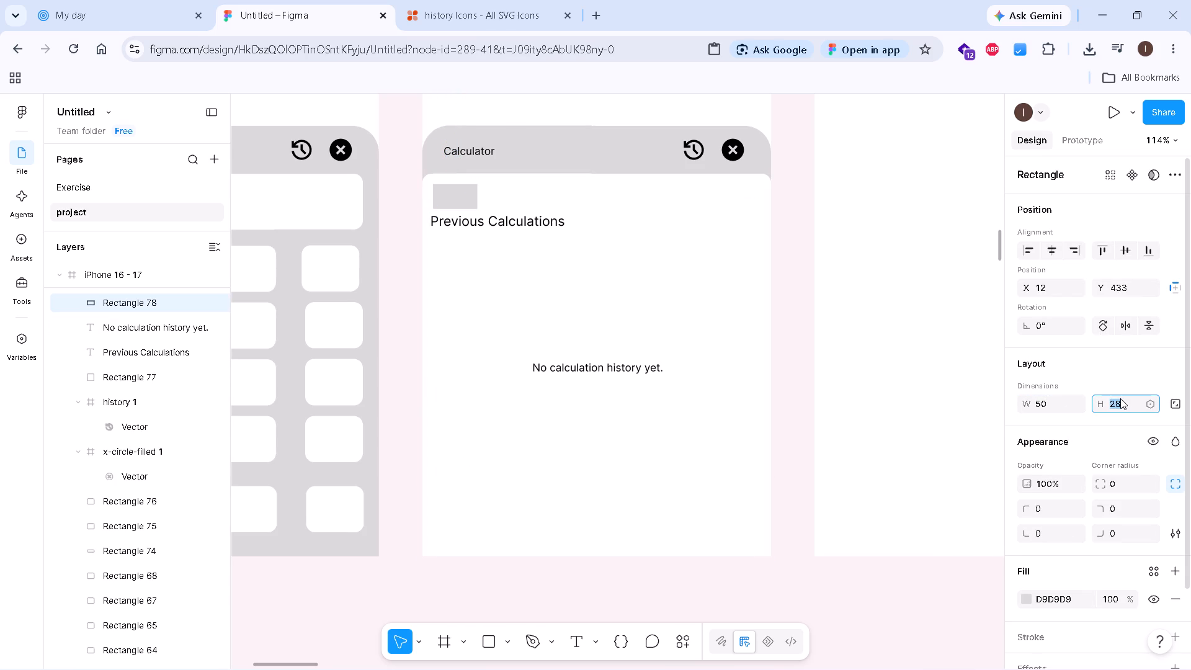
{"action": "type", "text": "20"}
{"action": "key", "text": "Return"}
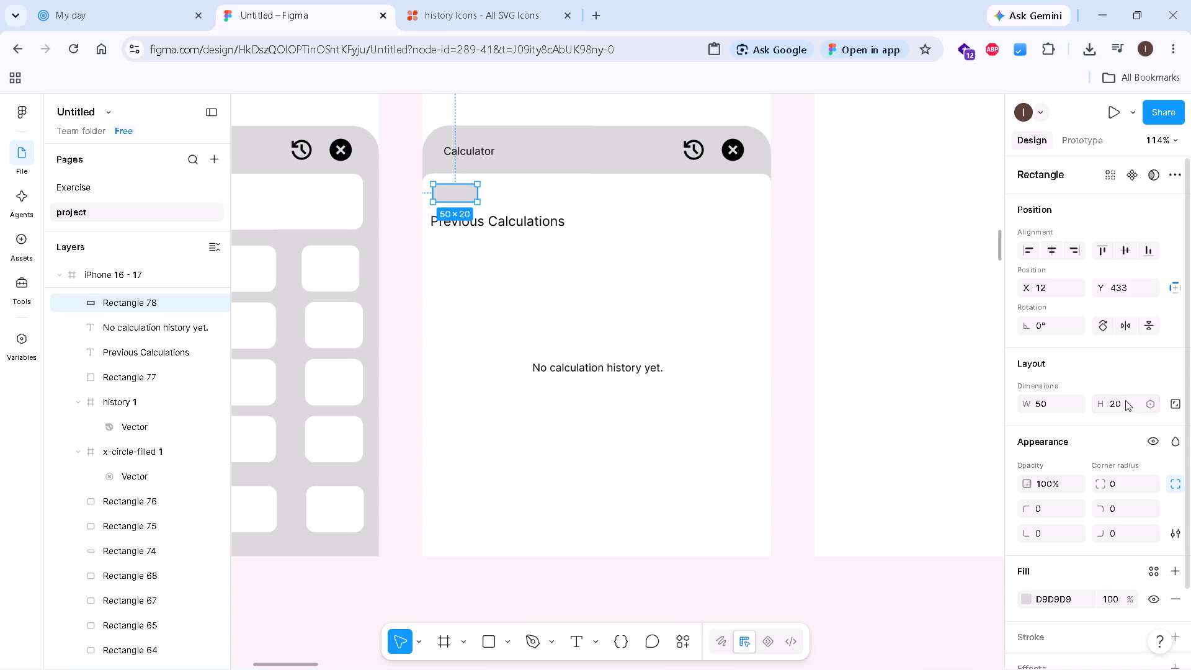
{"action": "left_click", "coordinate": [1125, 400]}
{"action": "type", "text": "30"}
{"action": "key", "text": "Return"}
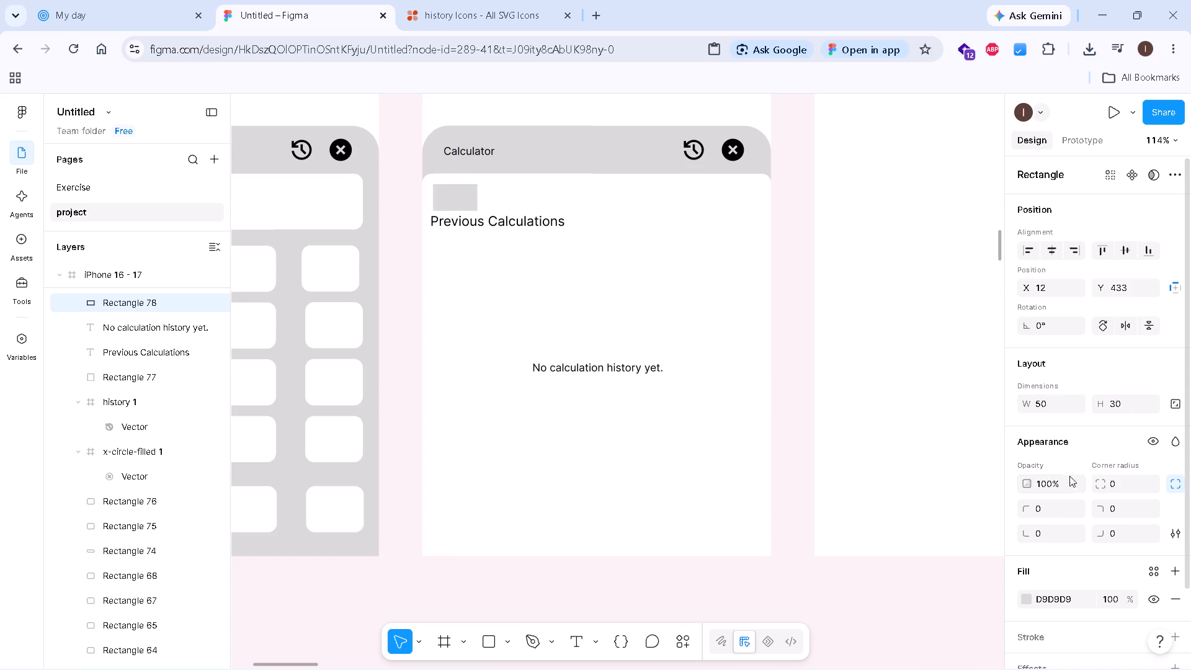
Set the small rectangle's corner radius to 10.
{"action": "left_click", "coordinate": [1126, 484]}
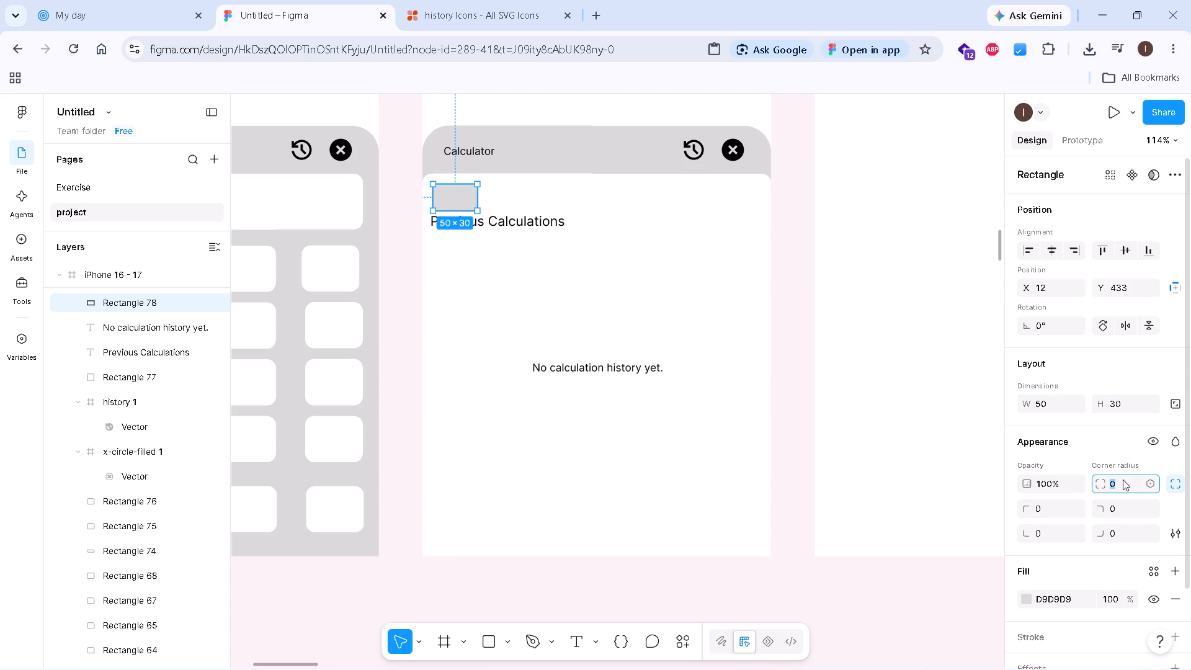
{"action": "type", "text": "10"}
{"action": "key", "text": "Return"}
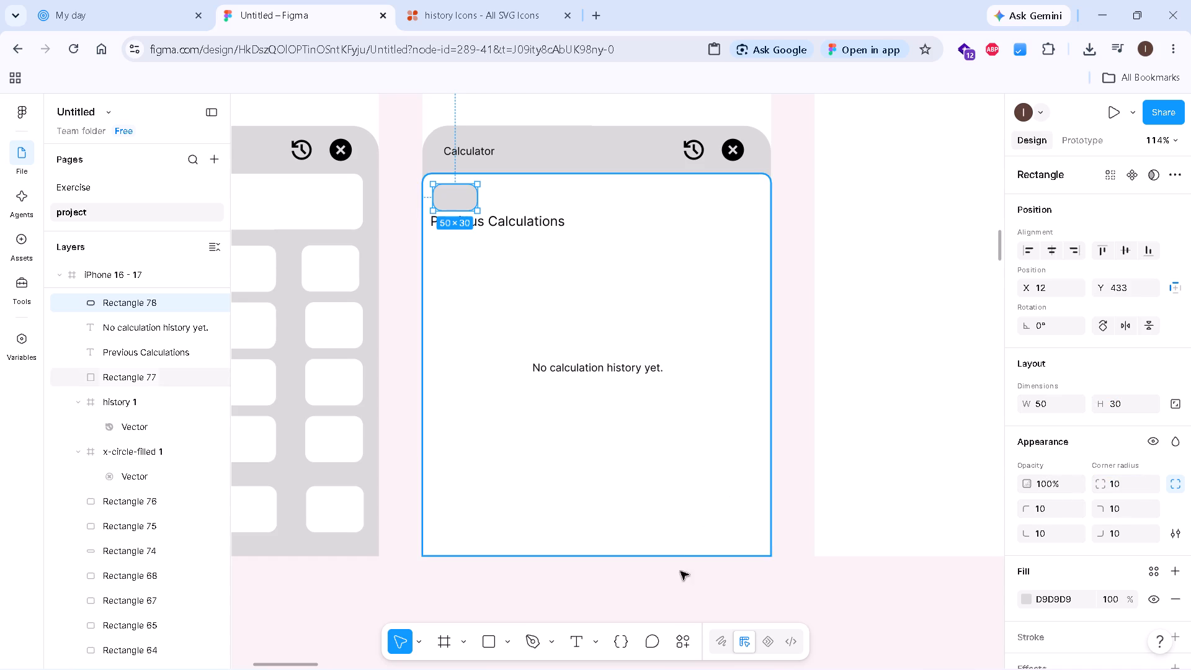
{"action": "left_click", "coordinate": [654, 592]}
Add the text "Edit" on the small rounded rectangle and centre it there as a button label.
{"action": "left_click", "coordinate": [444, 198]}
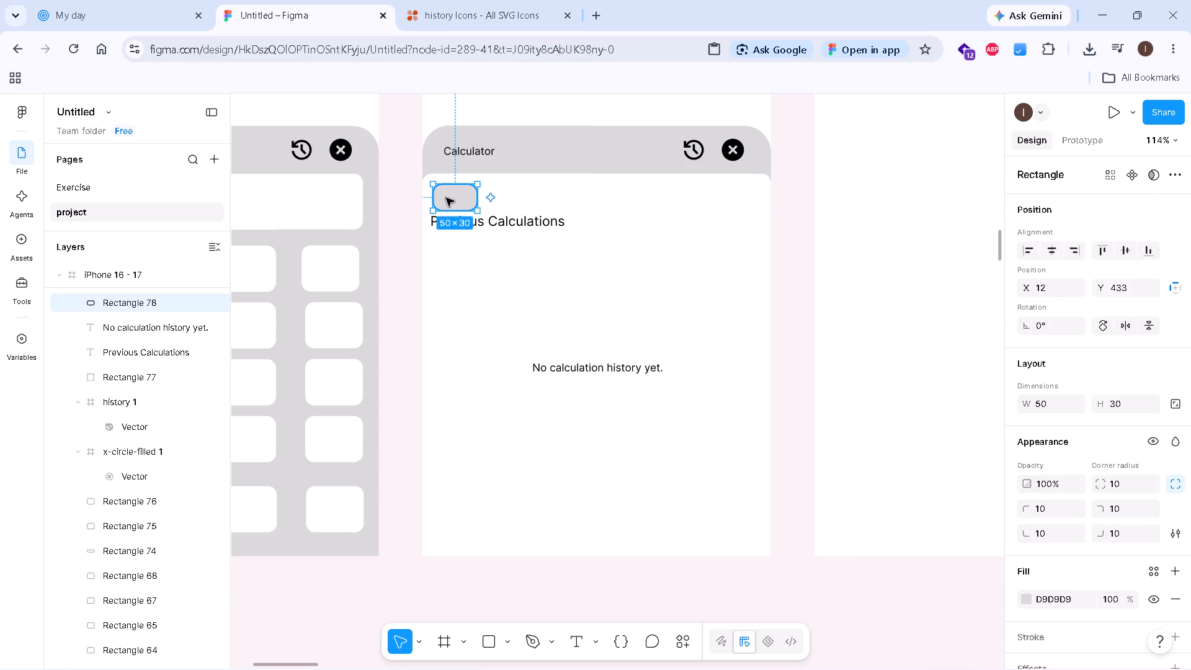
{"action": "left_click", "coordinate": [578, 646]}
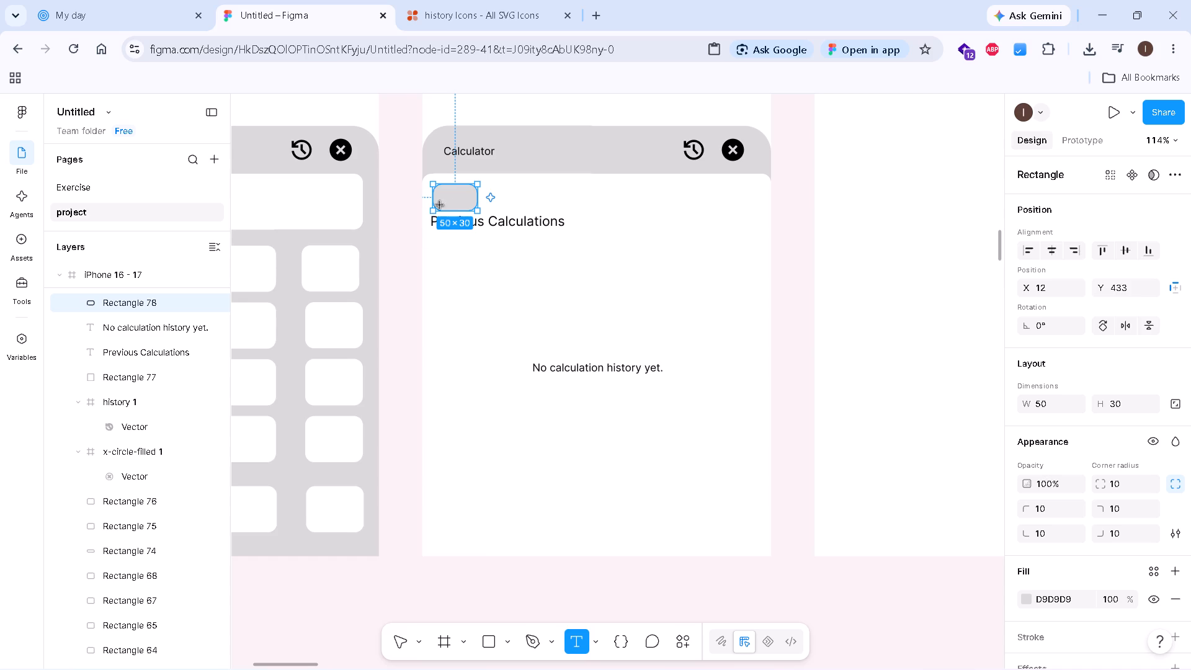
{"action": "left_click", "coordinate": [439, 194]}
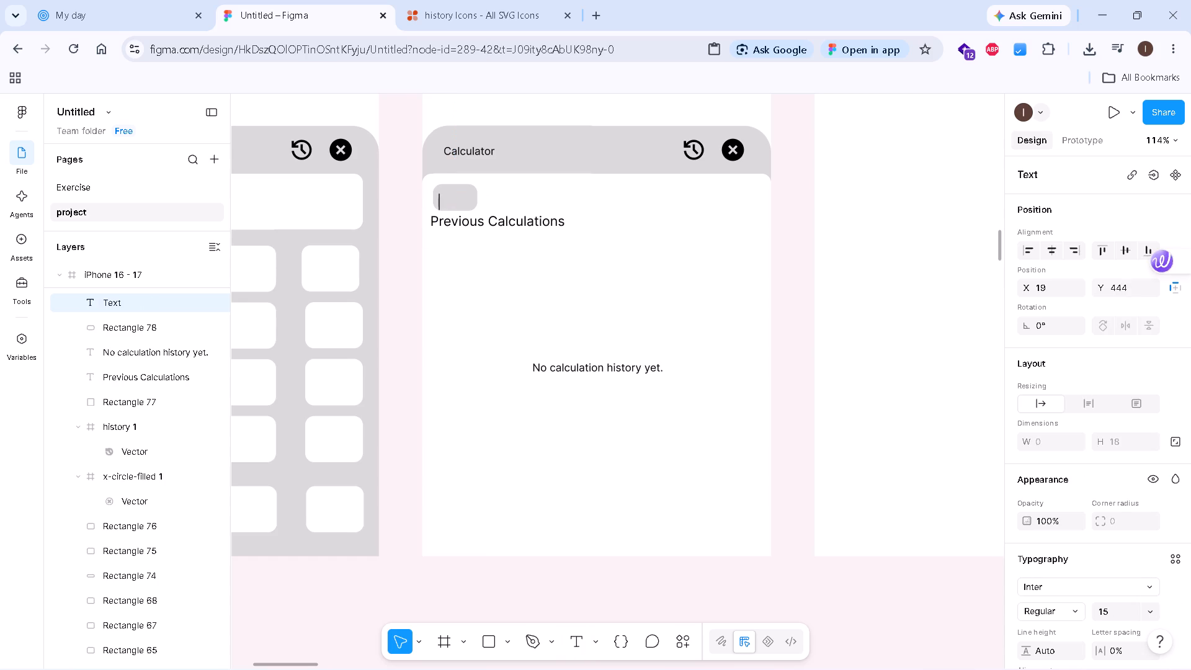
{"action": "type", "text": "Edit"}
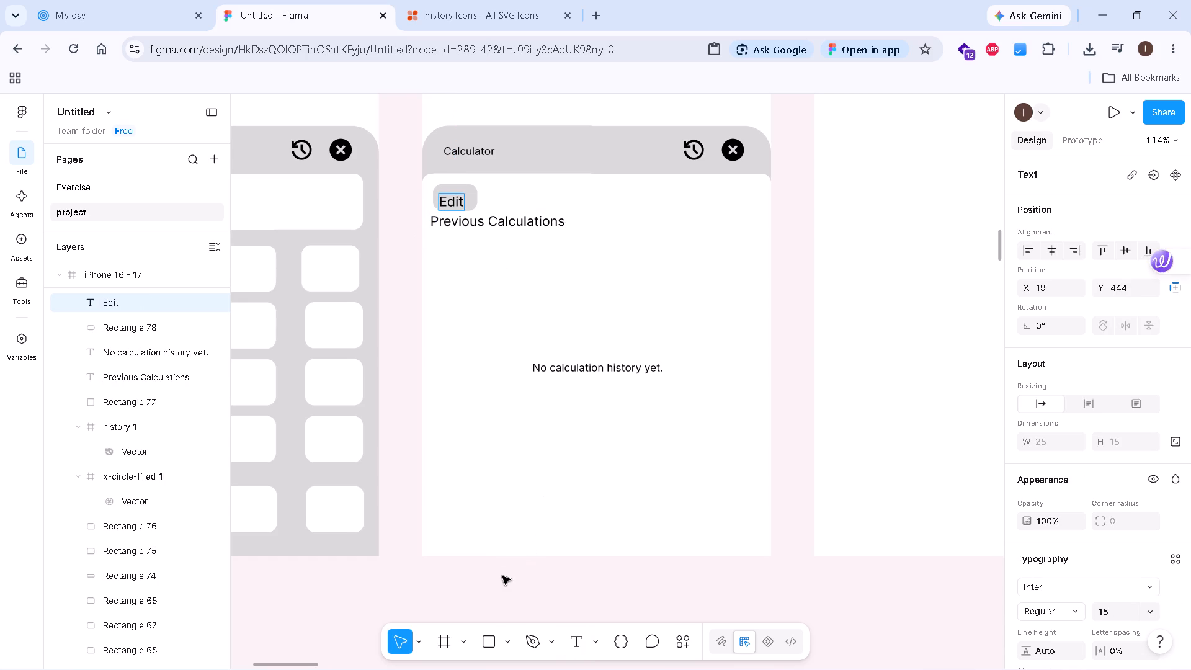
{"action": "double_click", "coordinate": [502, 577]}
{"action": "left_click", "coordinate": [451, 200]}
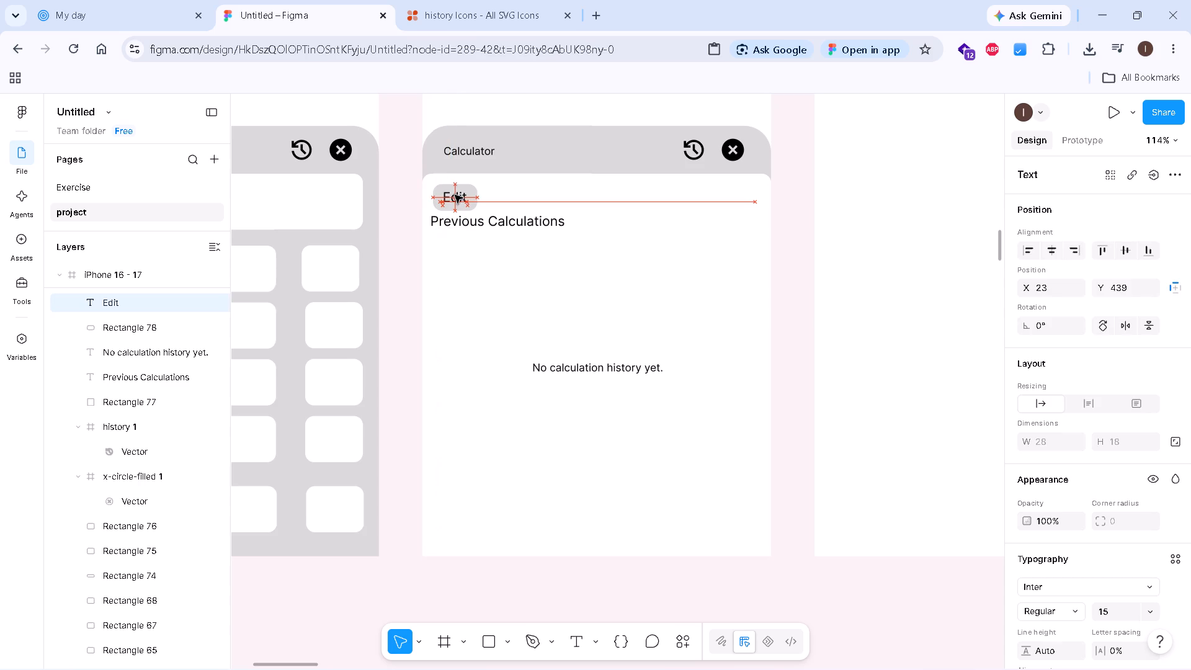
{"action": "left_click", "coordinate": [463, 600]}
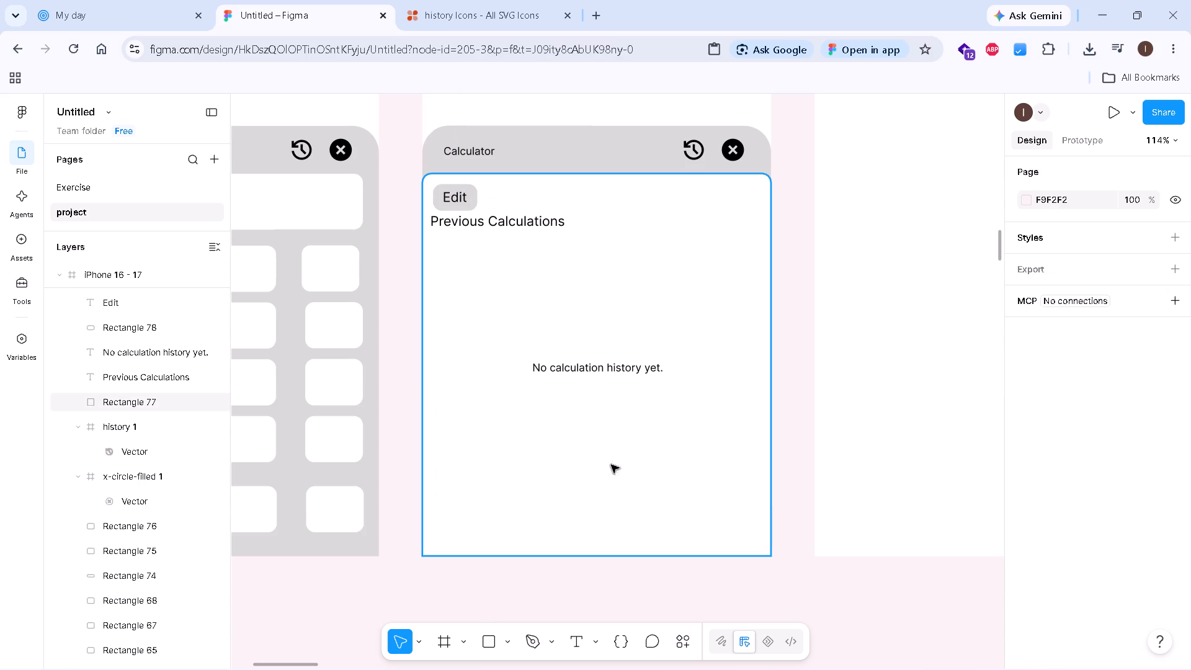
Copy the header's black circled-X icon and place the duplicate in the white area's upper-right corner, roughly level with the Edit button.
{"action": "double_click", "coordinate": [739, 151]}
{"action": "right_click", "coordinate": [739, 151]}
{"action": "left_click", "coordinate": [754, 154]}
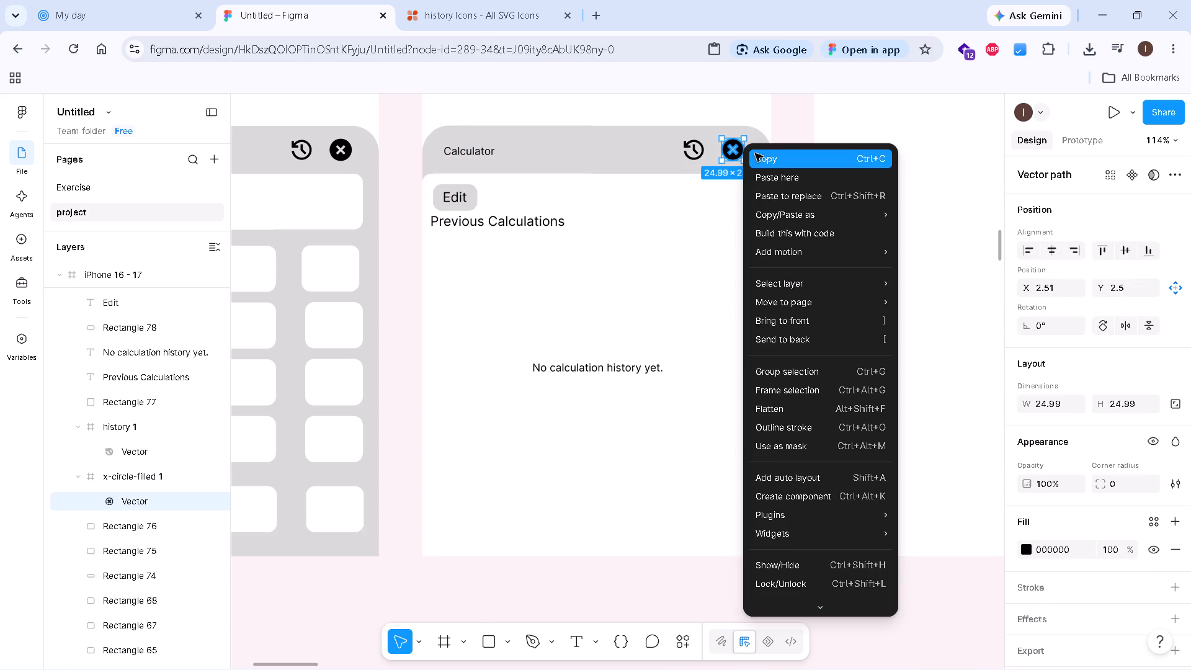
{"action": "left_click", "coordinate": [739, 200]}
{"action": "right_click", "coordinate": [739, 200]}
{"action": "left_click", "coordinate": [766, 175]}
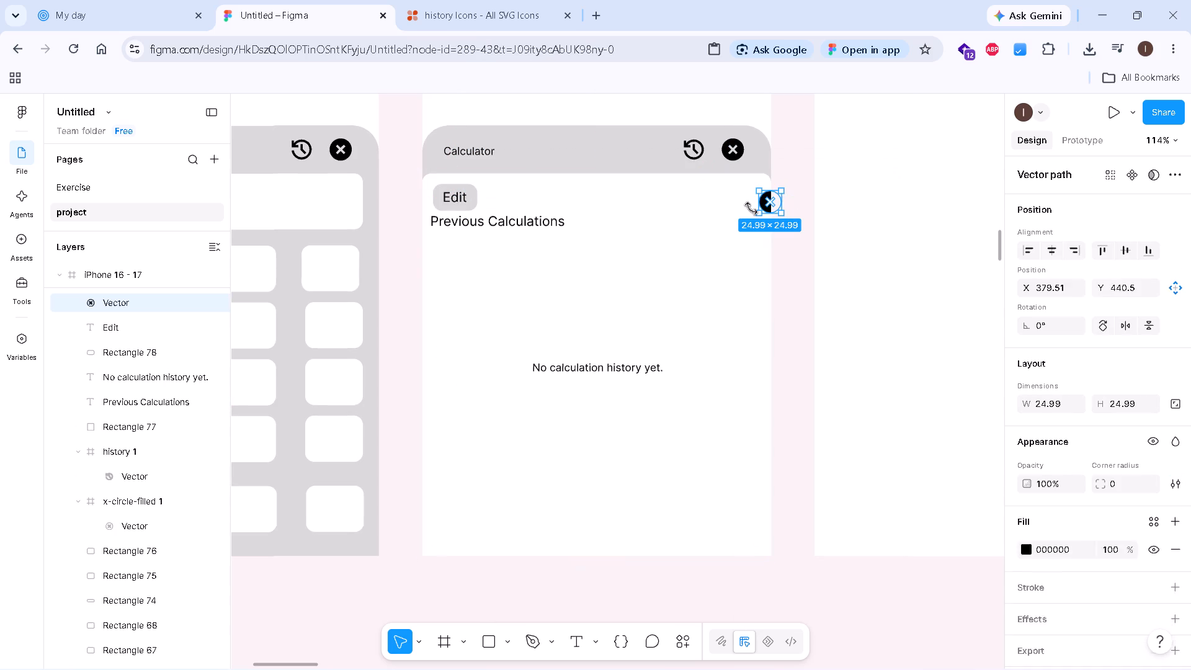
{"action": "left_click_drag", "start_coordinate": [764, 206], "coordinate": [735, 196]}
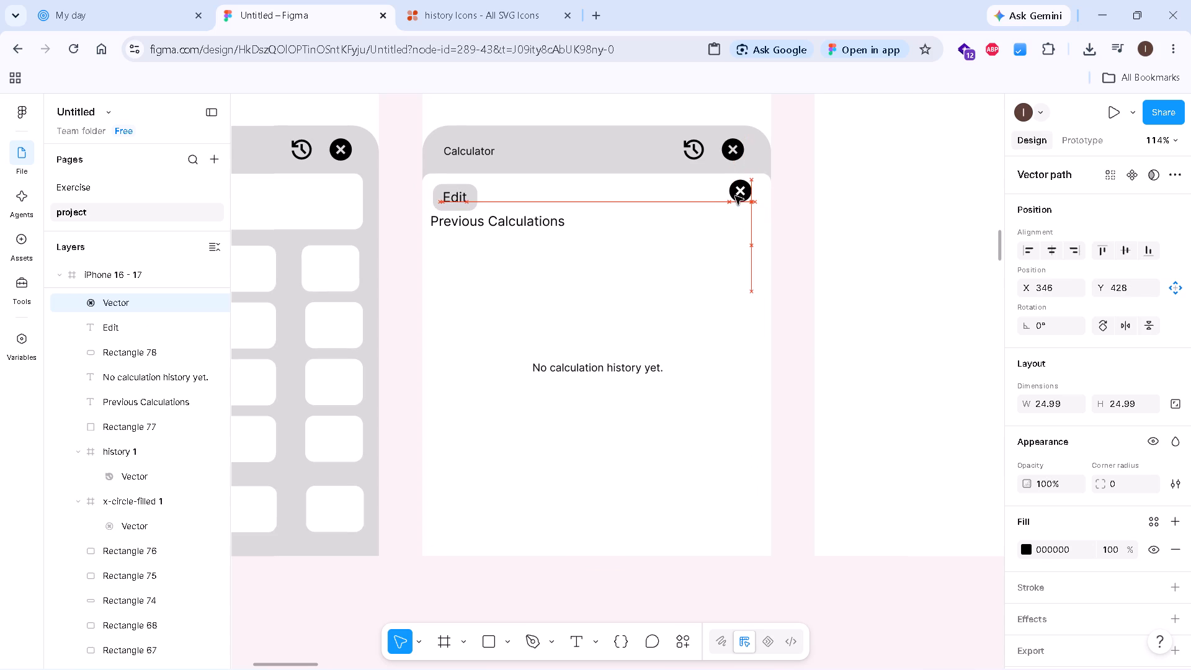
{"action": "left_click_drag", "start_coordinate": [735, 196], "coordinate": [737, 199]}
{"action": "left_click", "coordinate": [617, 583]}
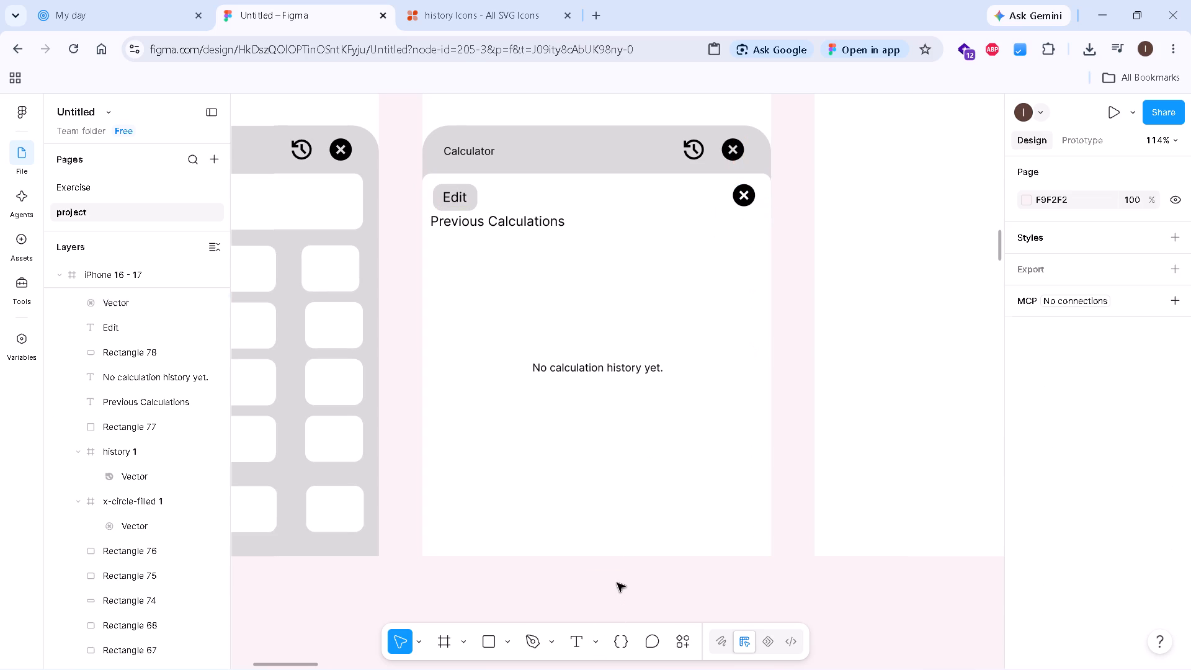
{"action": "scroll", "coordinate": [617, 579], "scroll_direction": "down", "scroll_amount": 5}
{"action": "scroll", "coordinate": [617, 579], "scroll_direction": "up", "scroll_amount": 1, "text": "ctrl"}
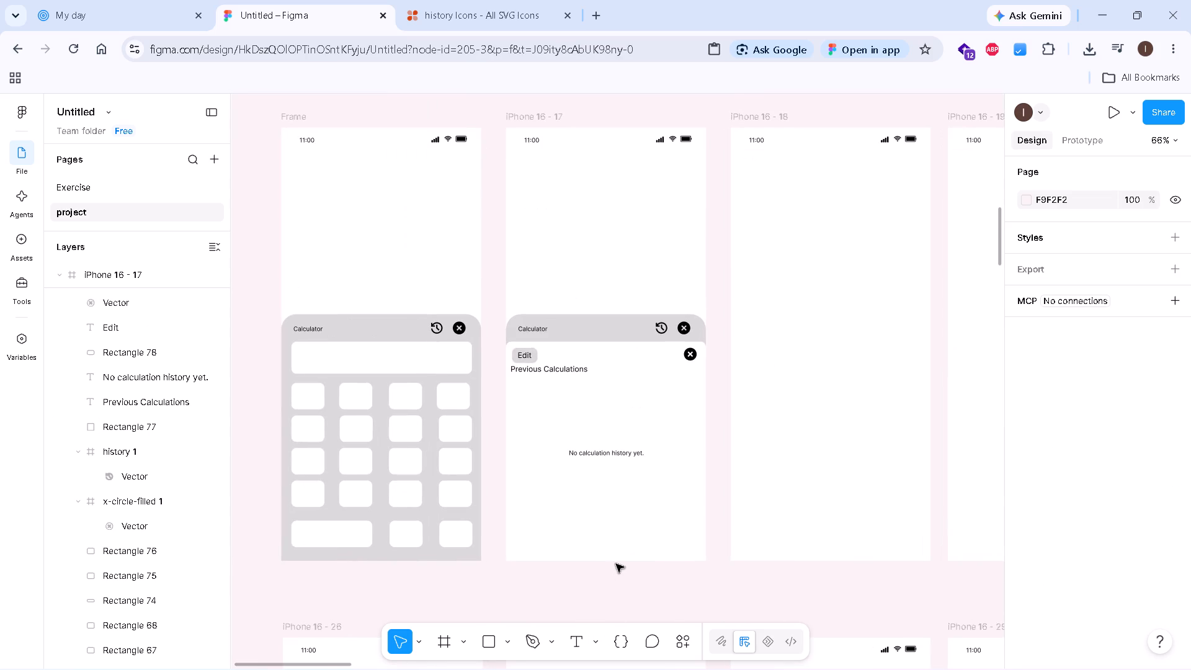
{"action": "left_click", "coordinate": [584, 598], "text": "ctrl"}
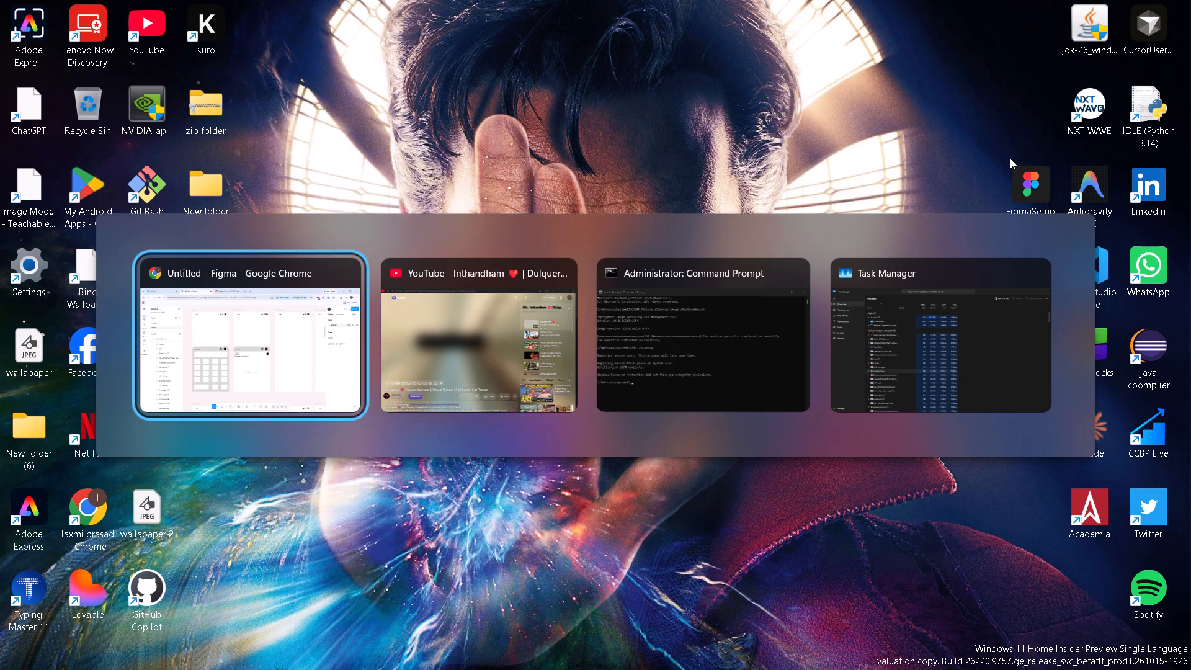
Open a new browser tab and bring up the list of Chrome profiles.
{"action": "left_click", "coordinate": [598, 14]}
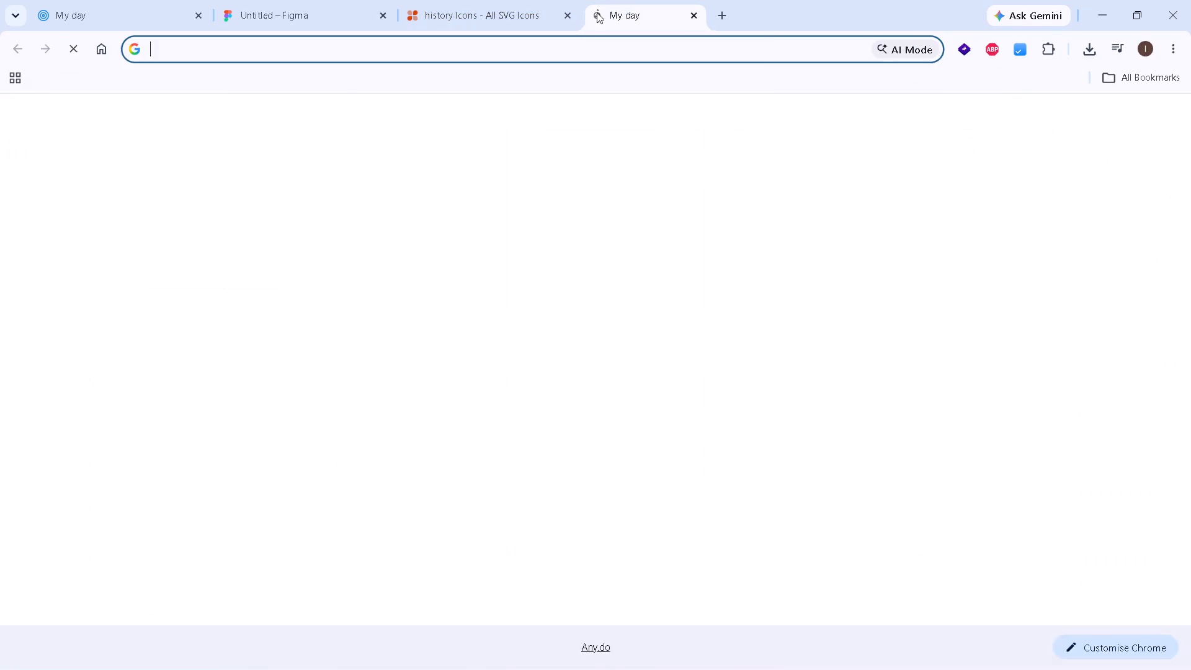
{"action": "left_click", "coordinate": [1148, 45]}
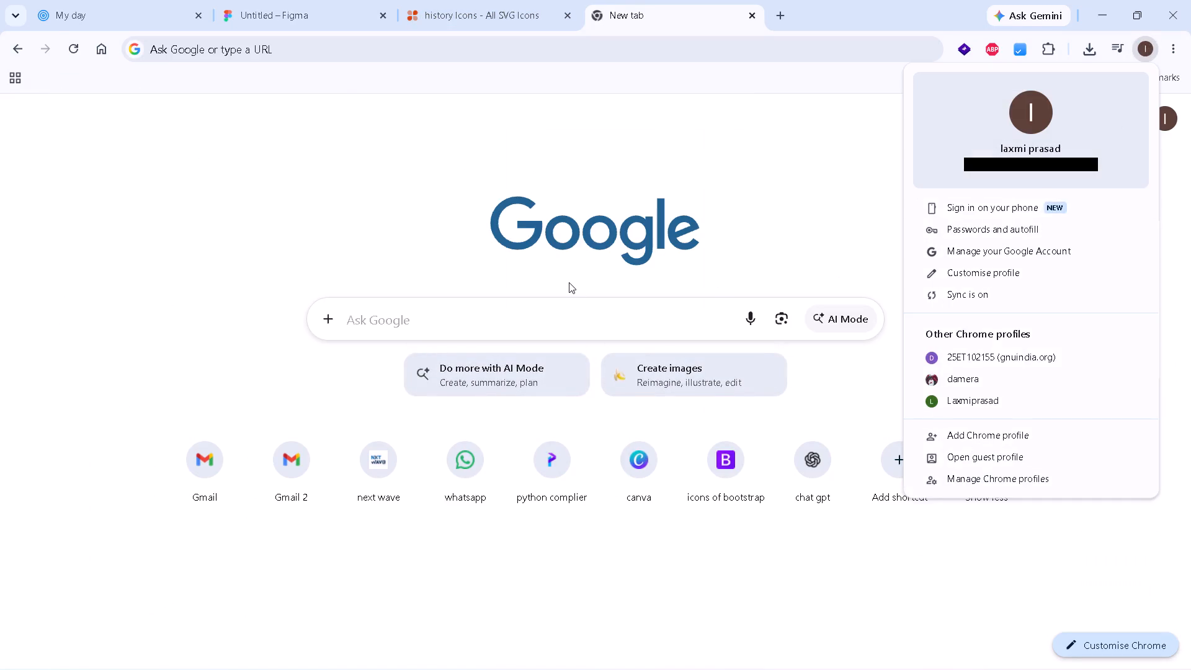
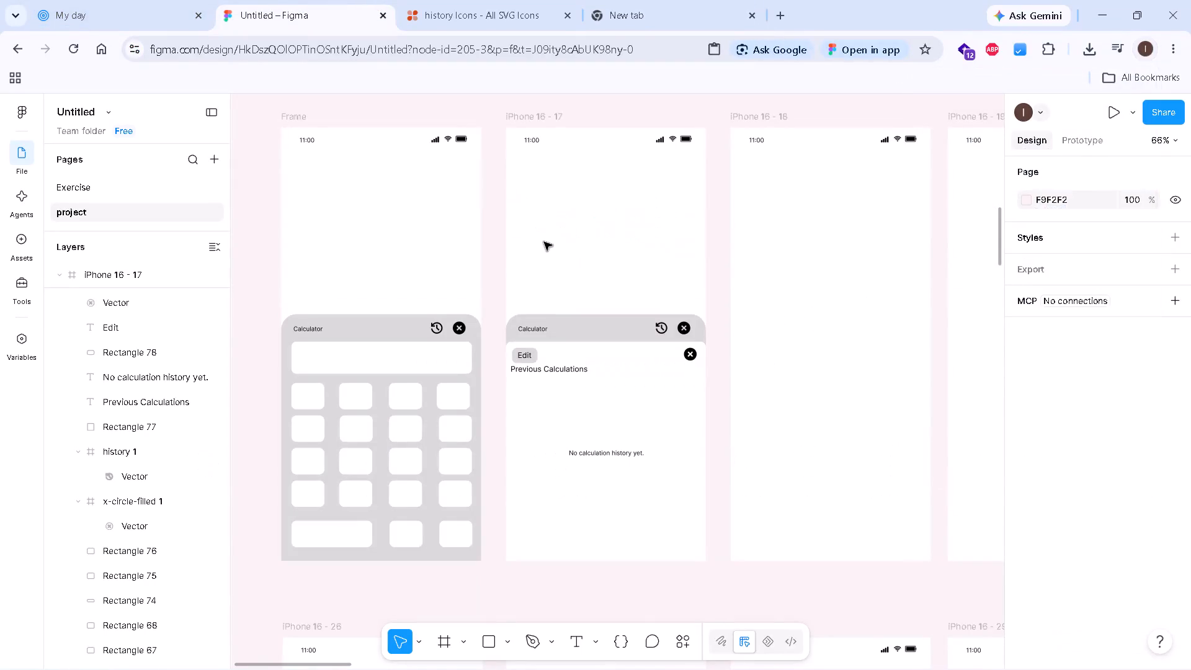
Look over the project page's rows of iPhone frames, from the login and dashboard screens to the calculator screens.
{"action": "scroll", "coordinate": [549, 269], "scroll_direction": "down", "scroll_amount": 15}
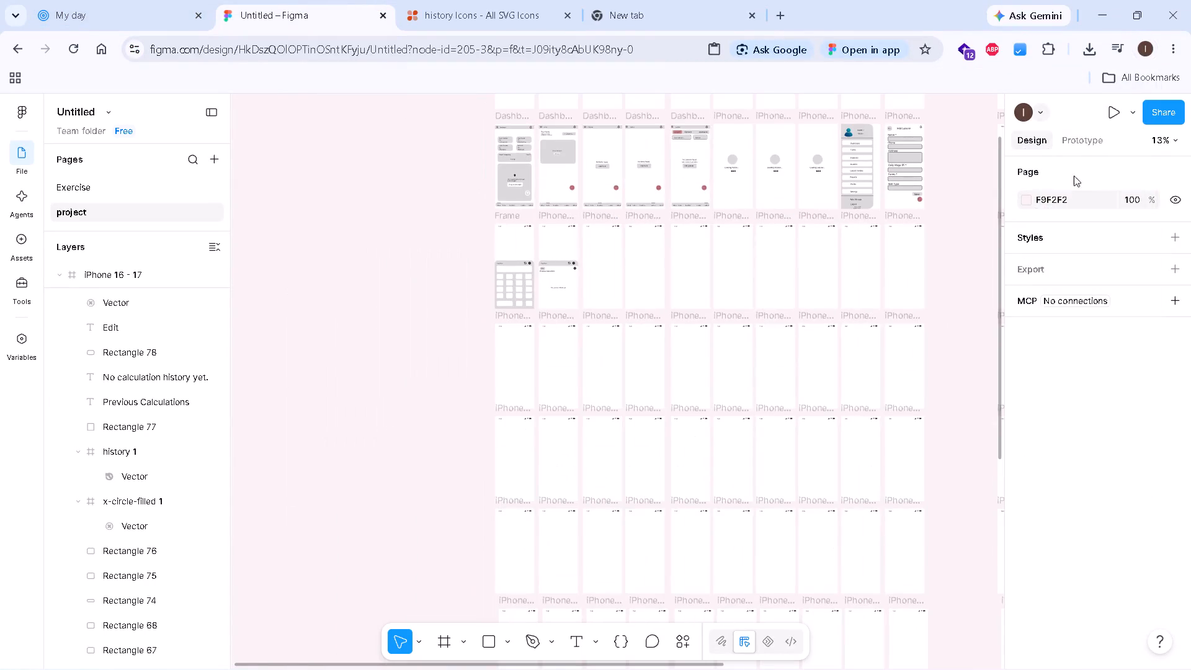
{"action": "scroll", "coordinate": [917, 212], "scroll_direction": "up", "scroll_amount": 1}
{"action": "key", "text": "h"}
{"action": "left_click_drag", "start_coordinate": [955, 210], "coordinate": [880, 388]}
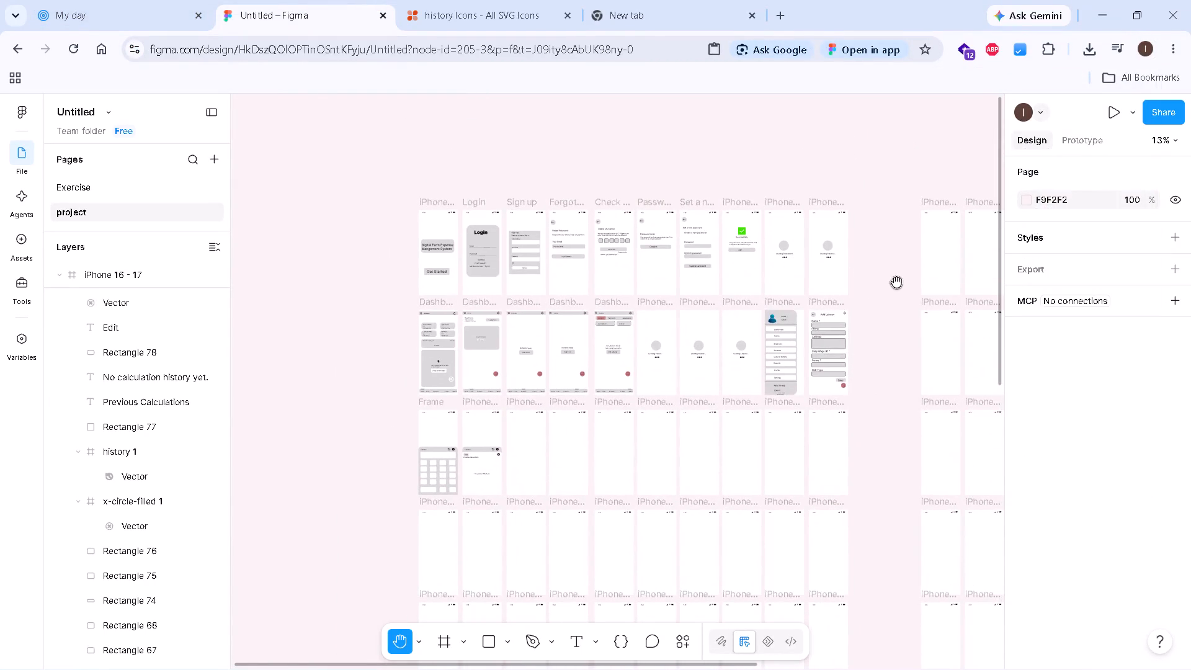
{"action": "scroll", "coordinate": [890, 279], "scroll_direction": "up", "scroll_amount": 4, "text": "ctrl"}
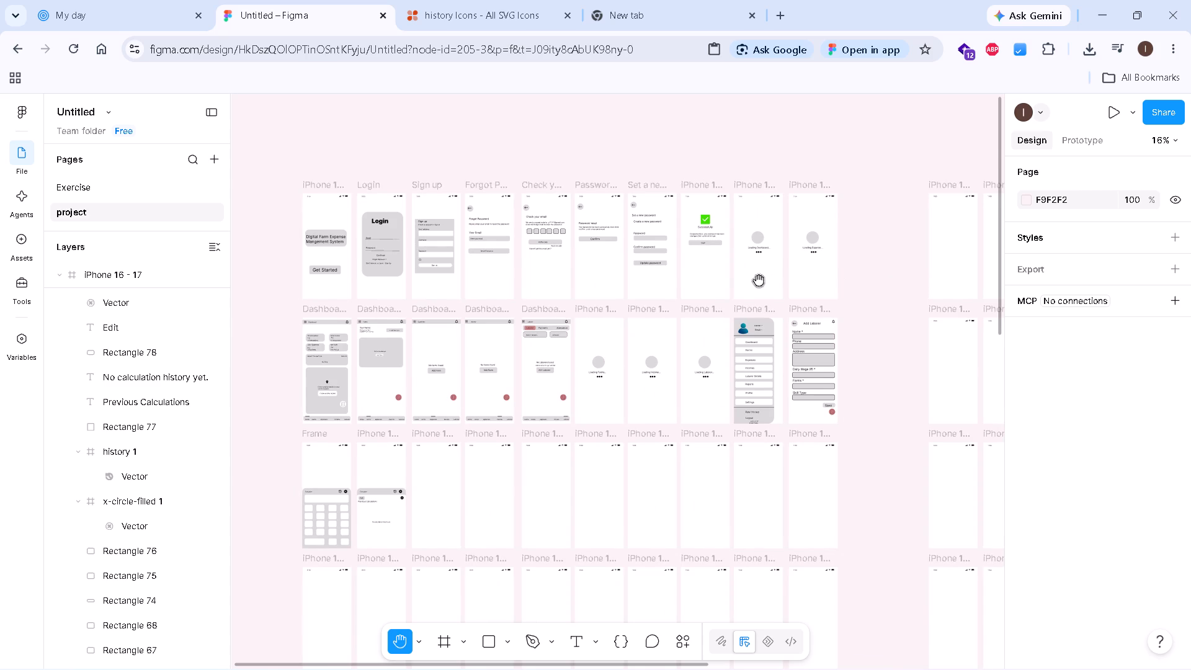
{"action": "scroll", "coordinate": [759, 280], "scroll_direction": "up", "scroll_amount": 4, "text": "ctrl"}
{"action": "left_click_drag", "start_coordinate": [823, 267], "coordinate": [749, 382], "text": "ctrl"}
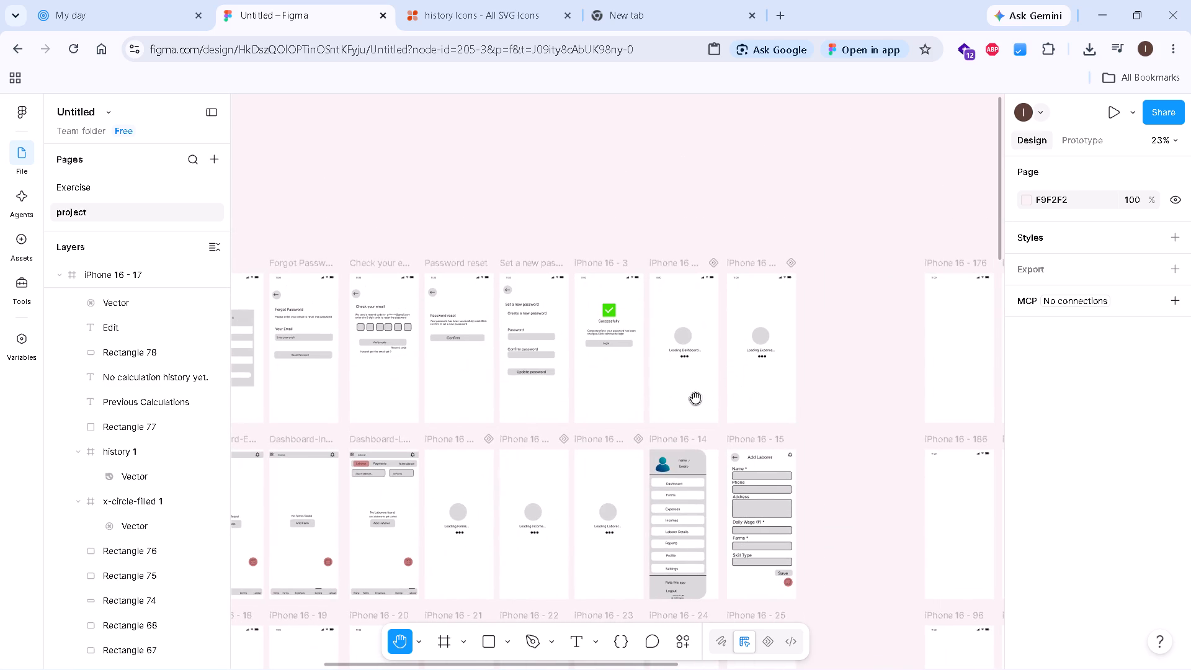
{"action": "scroll", "coordinate": [687, 401], "scroll_direction": "down", "scroll_amount": 6, "text": "ctrl"}
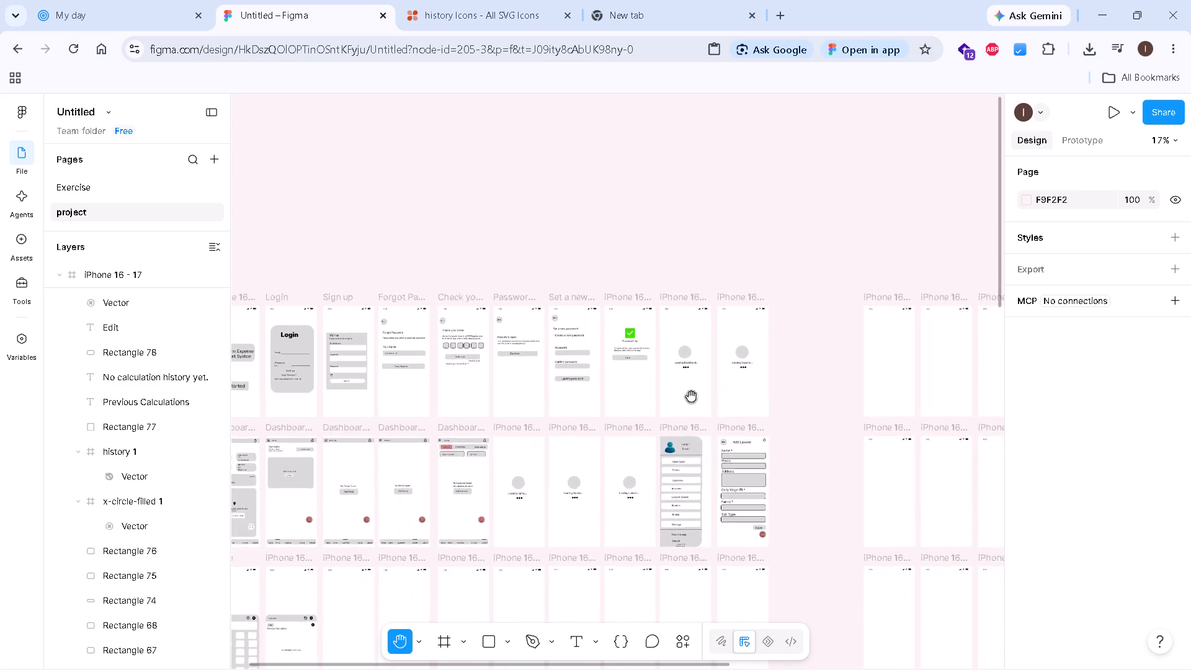
{"action": "scroll", "coordinate": [693, 395], "scroll_direction": "down", "scroll_amount": 6, "text": "ctrl"}
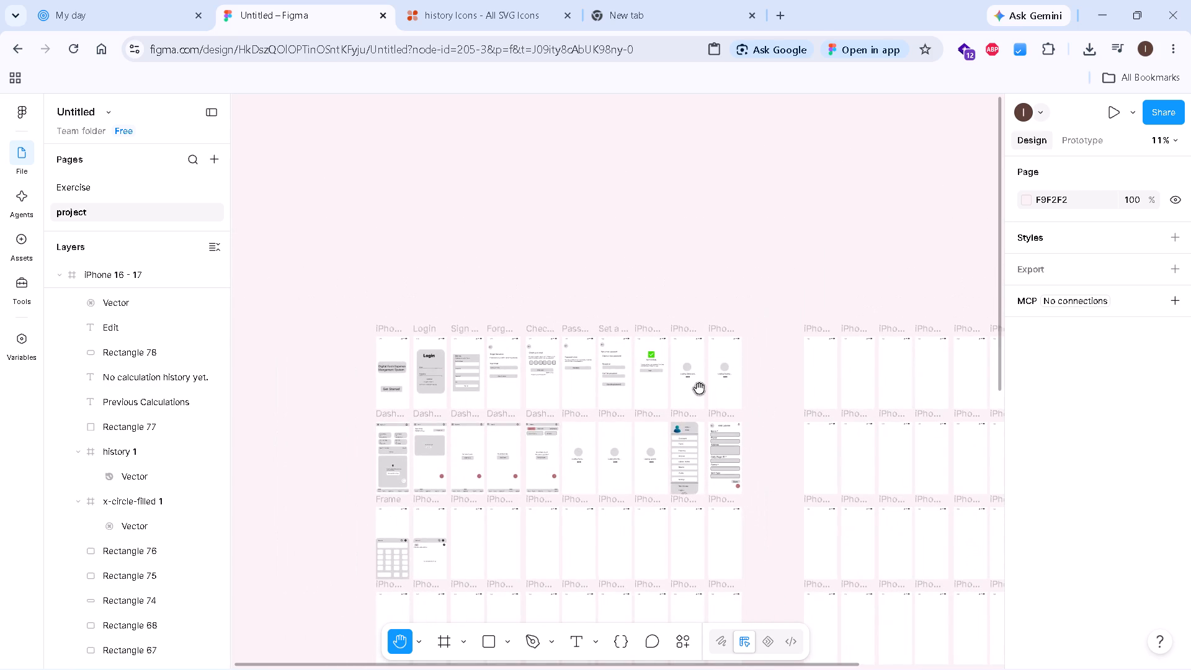
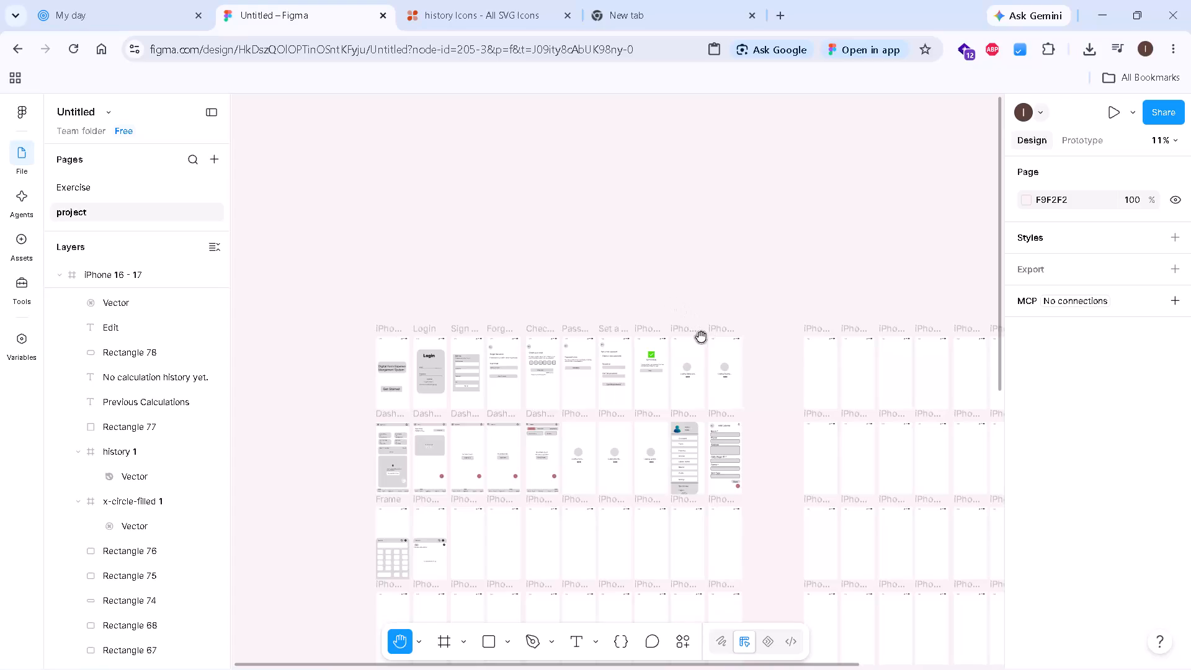
Delete the three-dot icon below "Loading Dashboard..." in the iPhone 16 - 4 frame.
{"action": "key", "text": "h"}
{"action": "left_click_drag", "start_coordinate": [698, 333], "coordinate": [704, 174]}
{"action": "scroll", "coordinate": [417, 443], "scroll_direction": "up", "scroll_amount": 4, "text": "ctrl"}
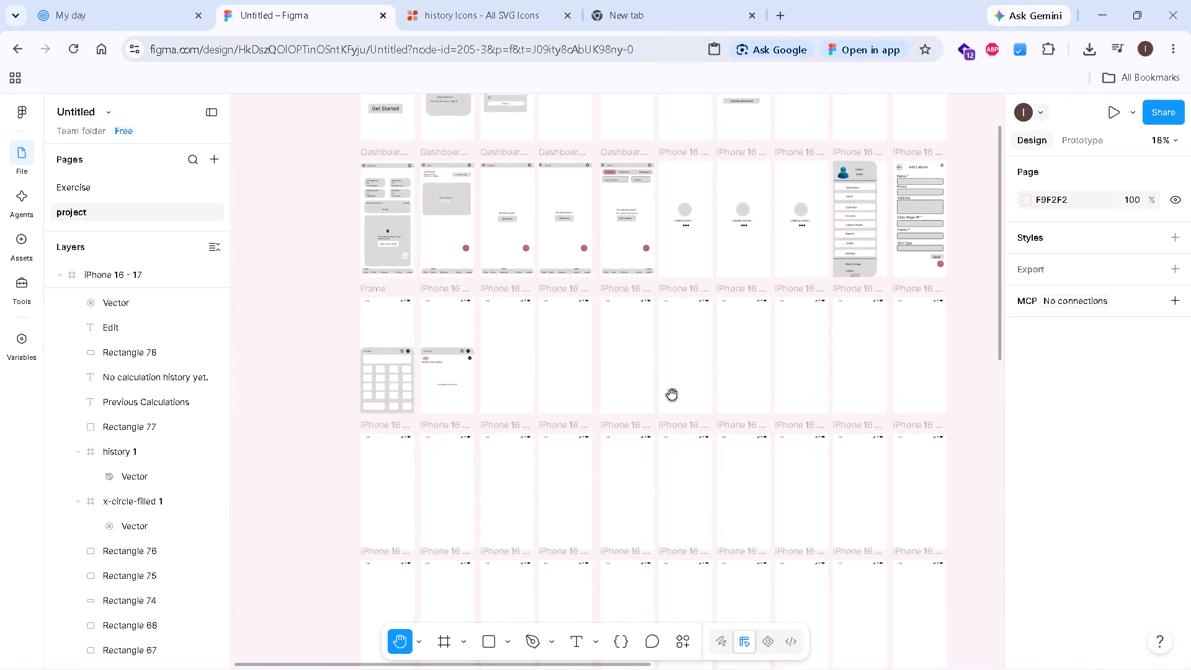
{"action": "left_click_drag", "start_coordinate": [847, 382], "coordinate": [626, 669], "text": "ctrl"}
{"action": "scroll", "coordinate": [722, 458], "scroll_direction": "up", "scroll_amount": 9, "text": "ctrl"}
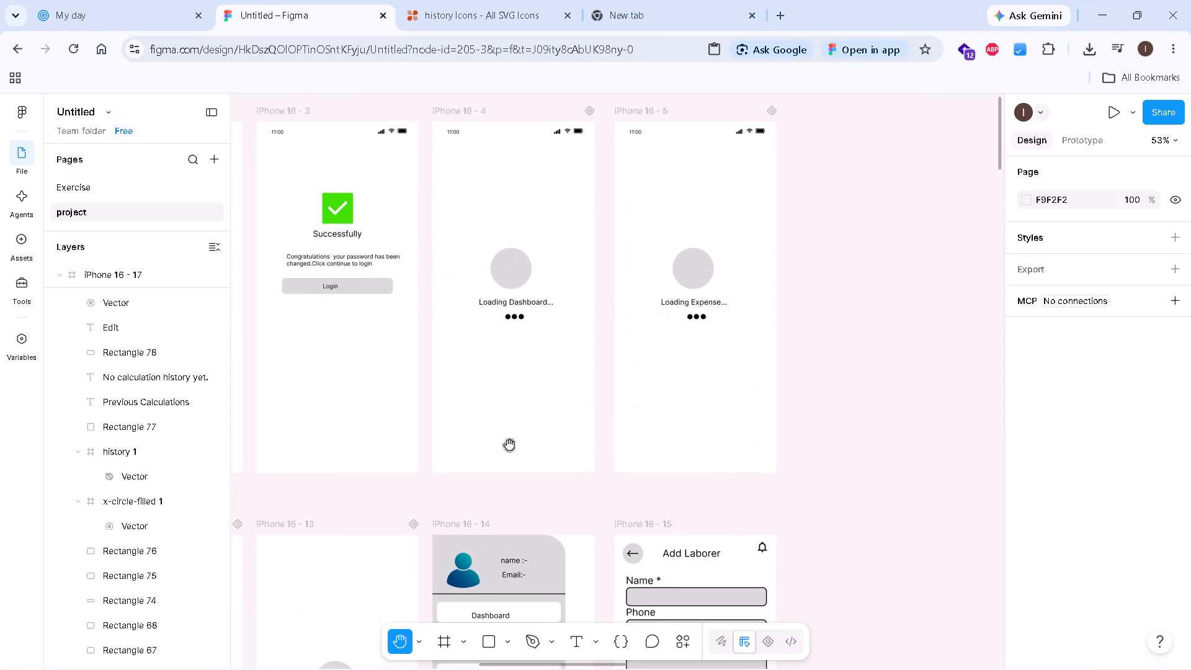
{"action": "scroll", "coordinate": [502, 426], "scroll_direction": "up", "scroll_amount": 1, "text": "ctrl"}
{"action": "left_click_drag", "start_coordinate": [506, 421], "coordinate": [509, 409], "text": "ctrl"}
{"action": "scroll", "coordinate": [509, 405], "scroll_direction": "up", "scroll_amount": 4, "text": "ctrl"}
{"action": "left_click_drag", "start_coordinate": [511, 352], "coordinate": [580, 489], "text": "ctrl"}
{"action": "scroll", "coordinate": [588, 499], "scroll_direction": "down", "scroll_amount": 1, "text": "ctrl"}
{"action": "scroll", "coordinate": [588, 492], "scroll_direction": "up", "scroll_amount": 4, "text": "ctrl"}
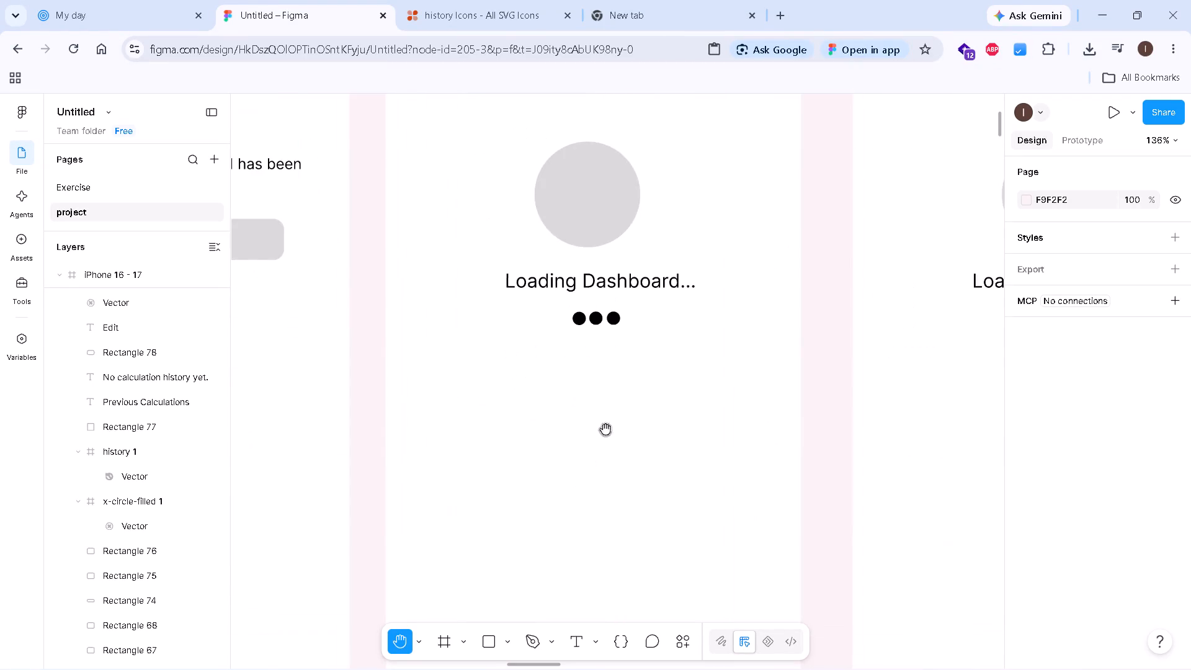
{"action": "scroll", "coordinate": [605, 429], "scroll_direction": "up", "scroll_amount": 3, "text": "ctrl"}
{"action": "left_click", "coordinate": [604, 371], "text": "ctrl"}
{"action": "left_click_drag", "start_coordinate": [604, 371], "coordinate": [590, 479], "text": "ctrl"}
{"action": "key", "text": "v"}
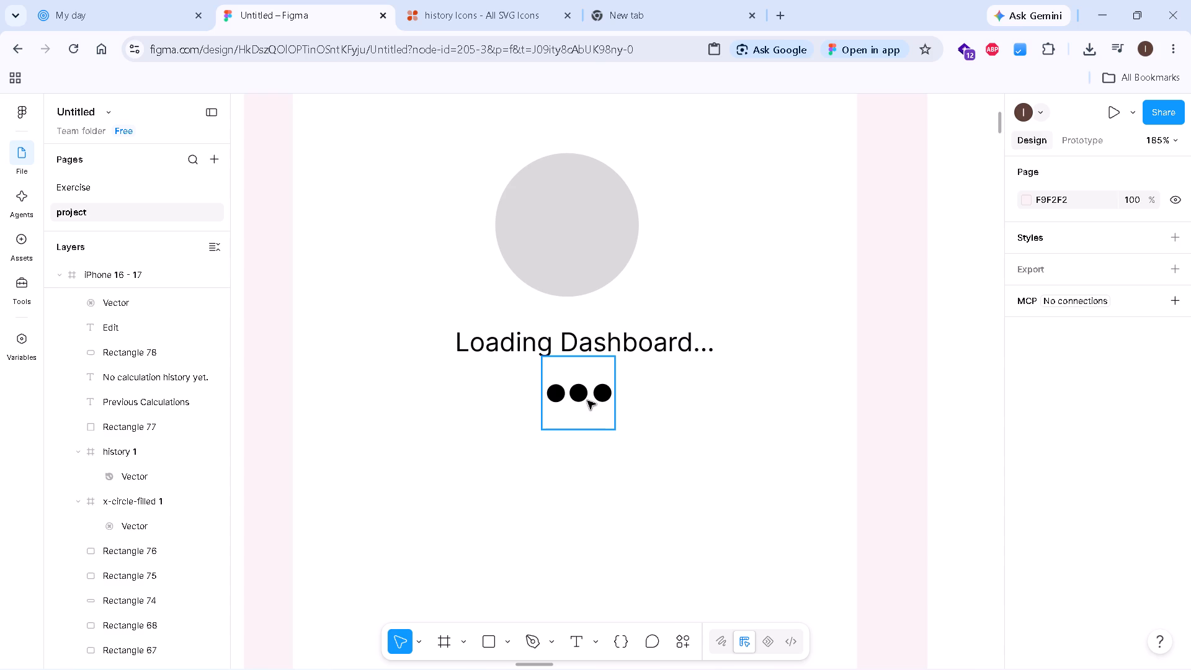
{"action": "left_click", "coordinate": [587, 401]}
{"action": "key", "text": "Delete"}
Delete the three-dot icon below "Loading Expense..." in the iPhone 16 - 5 frame.
{"action": "scroll", "coordinate": [586, 396], "scroll_direction": "down", "scroll_amount": 4, "text": "ctrl"}
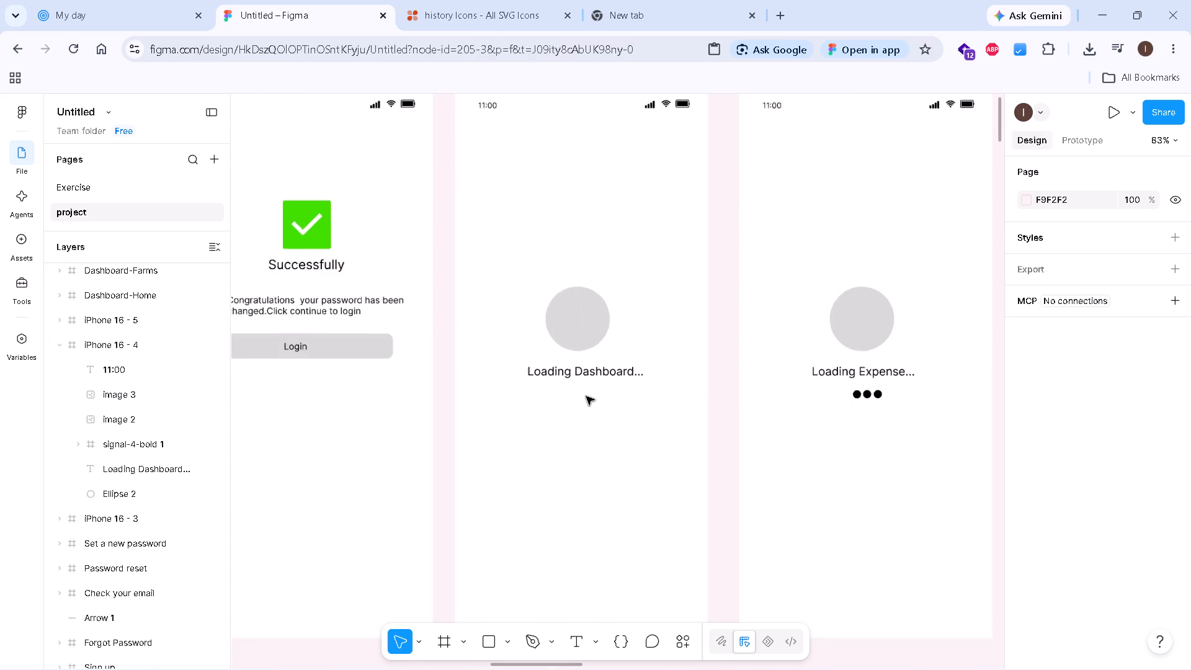
{"action": "scroll", "coordinate": [586, 396], "scroll_direction": "down", "scroll_amount": 4, "text": "ctrl"}
{"action": "left_click", "coordinate": [830, 403]}
{"action": "key", "text": "Delete"}
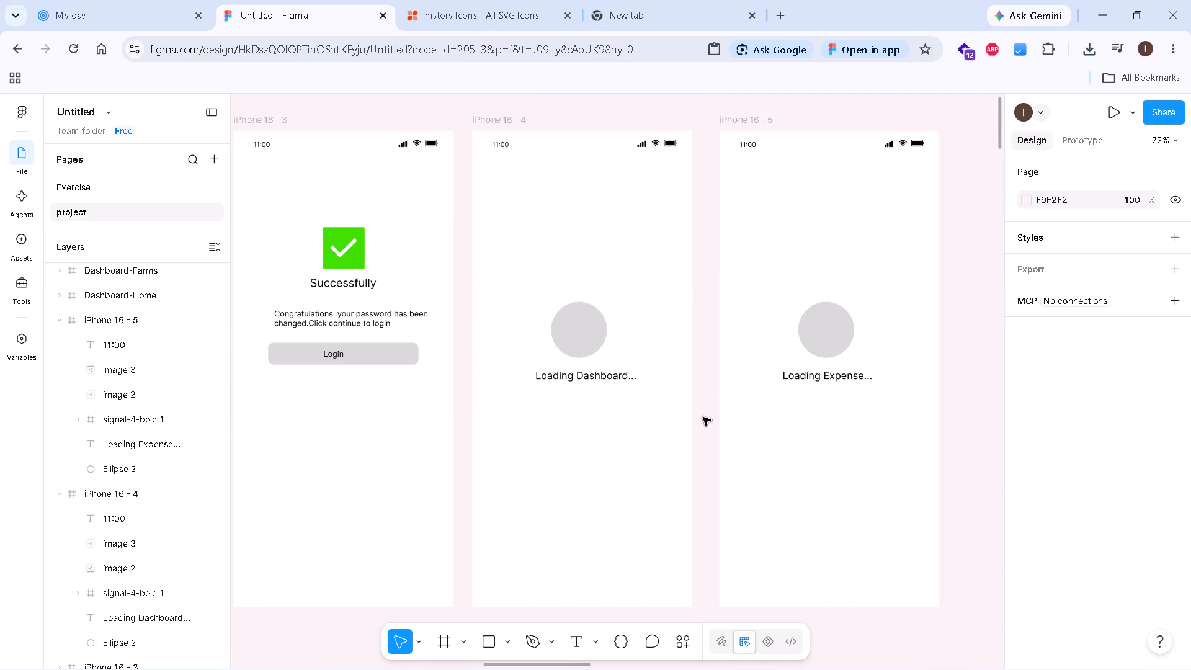
Place two 100 × 100 ellipses side by side below "Loading Dashboard..." in the iPhone 16 - 4 frame.
{"action": "left_click", "coordinate": [510, 637]}
{"action": "left_click", "coordinate": [556, 550]}
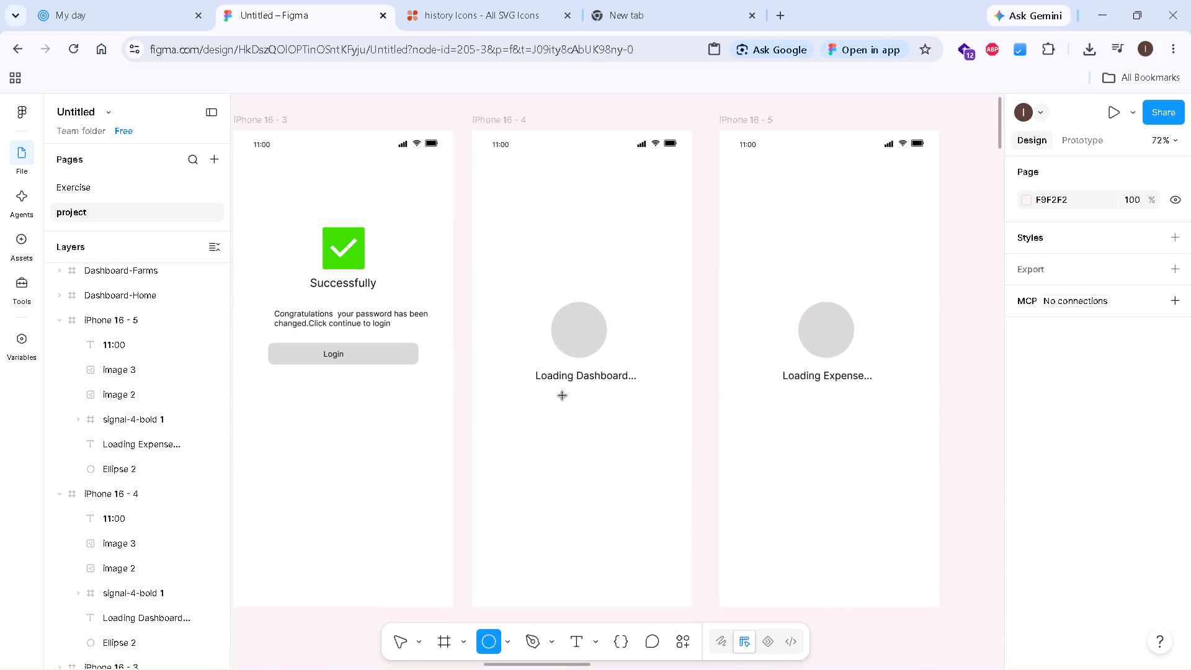
{"action": "left_click", "coordinate": [563, 396]}
{"action": "left_click_drag", "start_coordinate": [557, 396], "coordinate": [540, 422]}
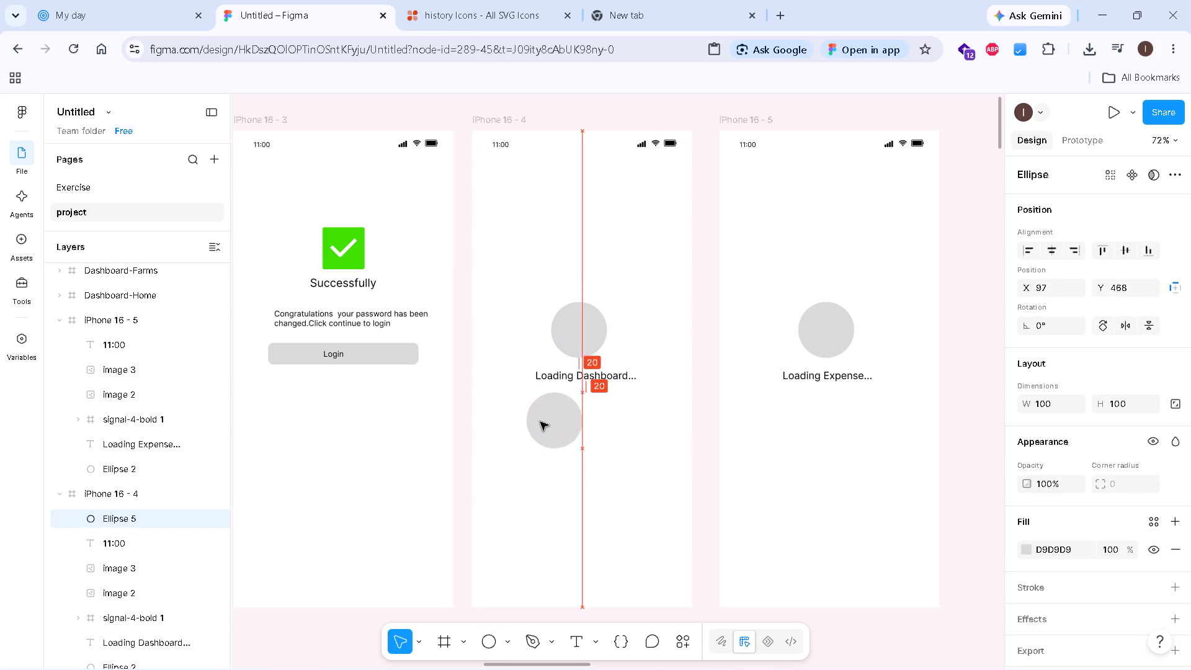
{"action": "left_click_drag", "start_coordinate": [540, 422], "coordinate": [527, 421]}
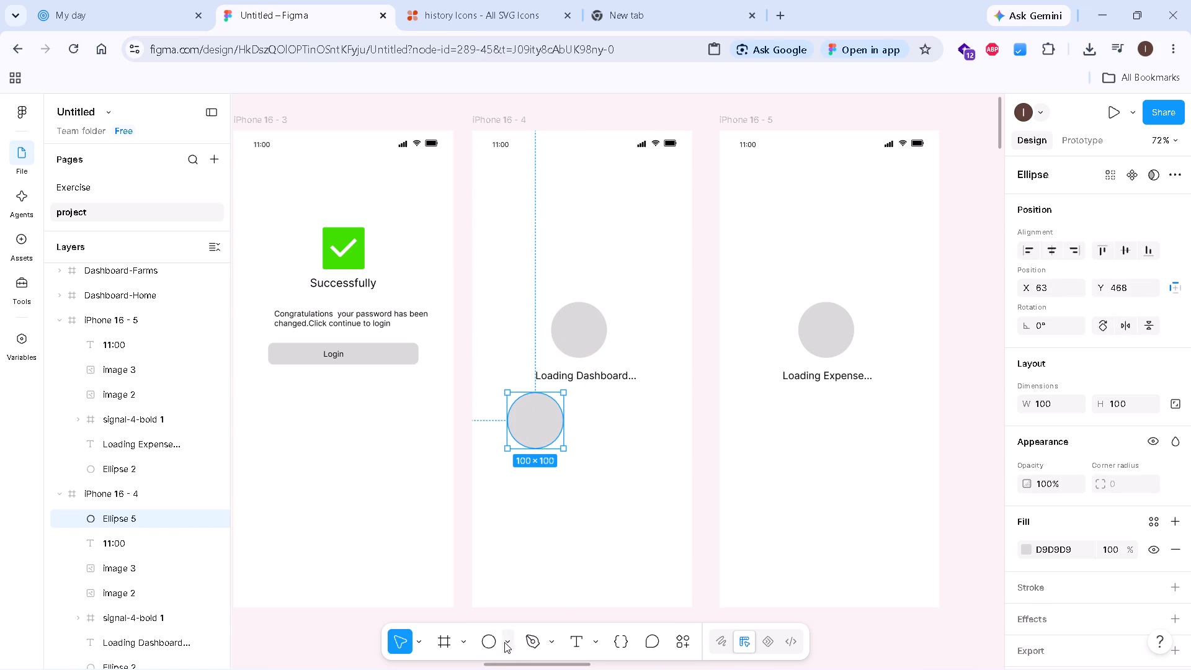
{"action": "left_click", "coordinate": [488, 636]}
{"action": "left_click", "coordinate": [603, 421]}
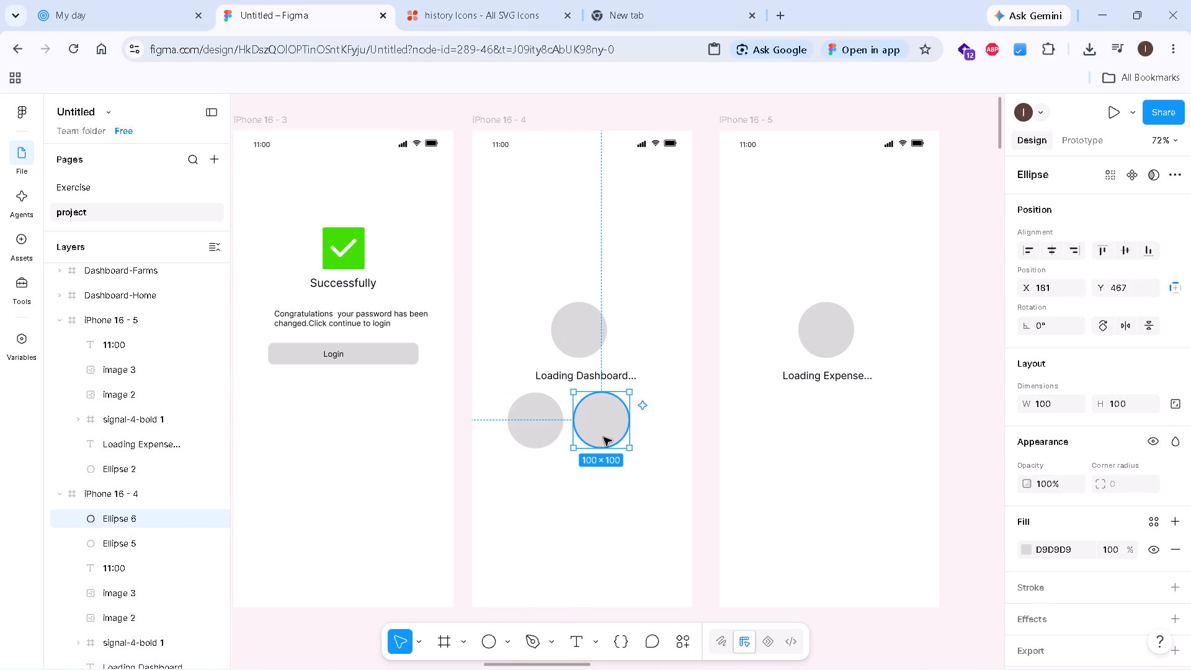
{"action": "left_click", "coordinate": [542, 559]}
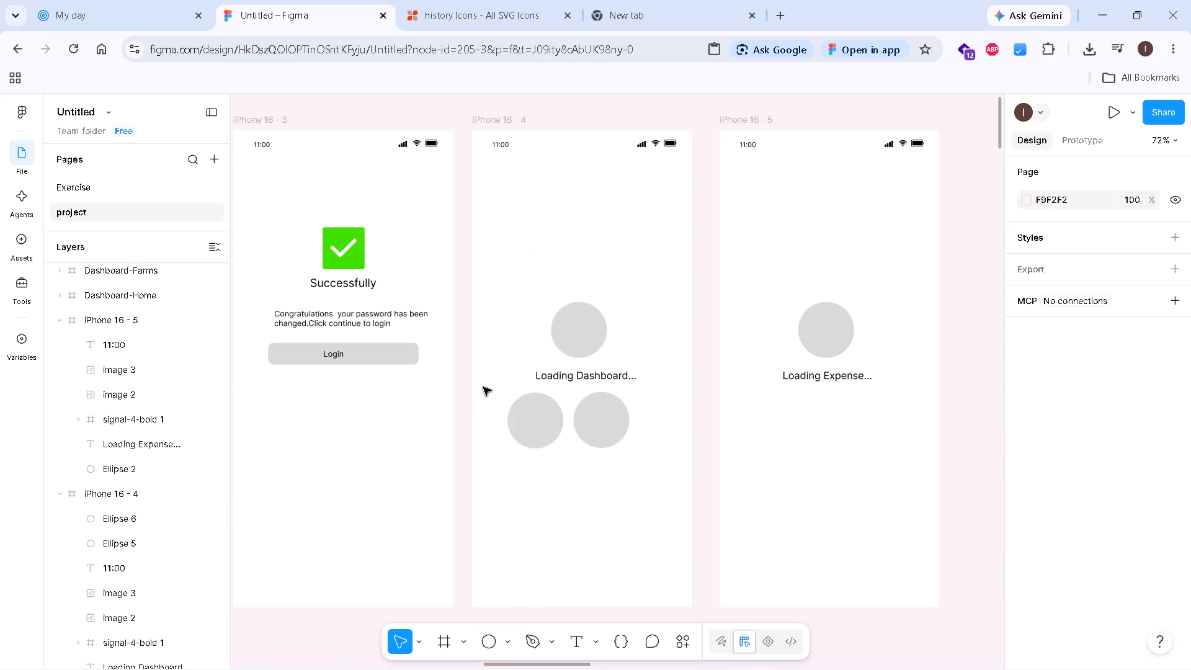
Shift both new circles together toward the left edge of the iPhone 16 - 4 frame.
{"action": "left_click_drag", "start_coordinate": [483, 387], "coordinate": [611, 437]}
{"action": "left_click_drag", "start_coordinate": [595, 427], "coordinate": [574, 426]}
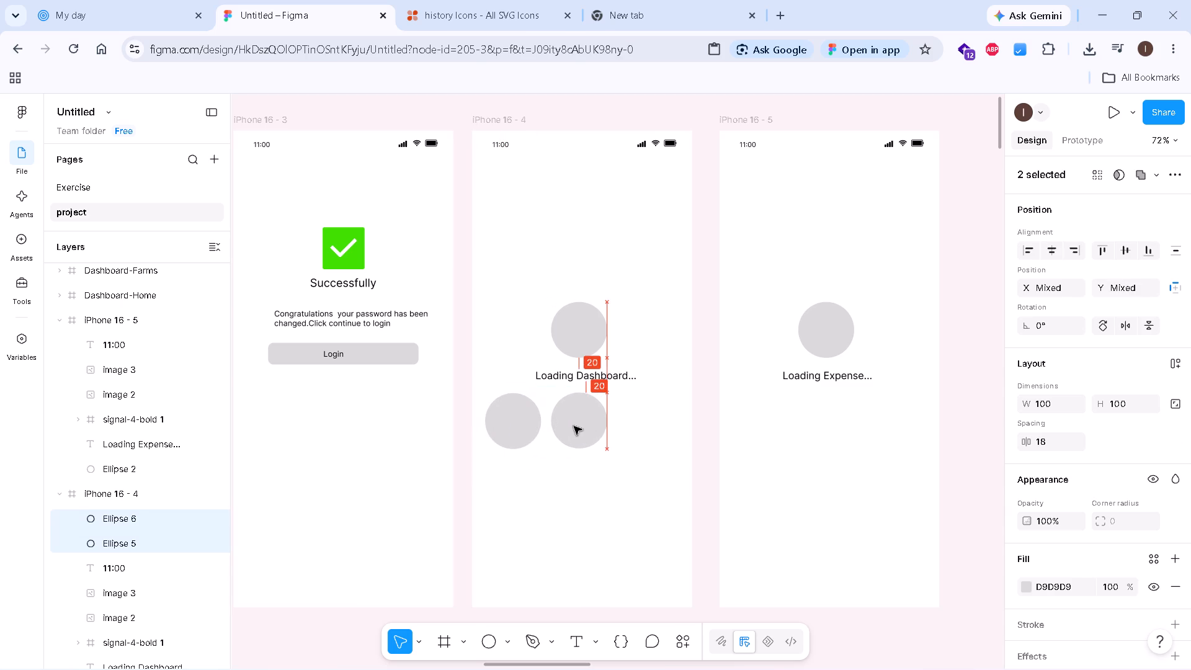
{"action": "left_click_drag", "start_coordinate": [574, 426], "coordinate": [569, 425]}
Add a third 100 × 100 ellipse in line with the other two and space the row evenly with gaps of 12.
{"action": "left_click", "coordinate": [490, 636]}
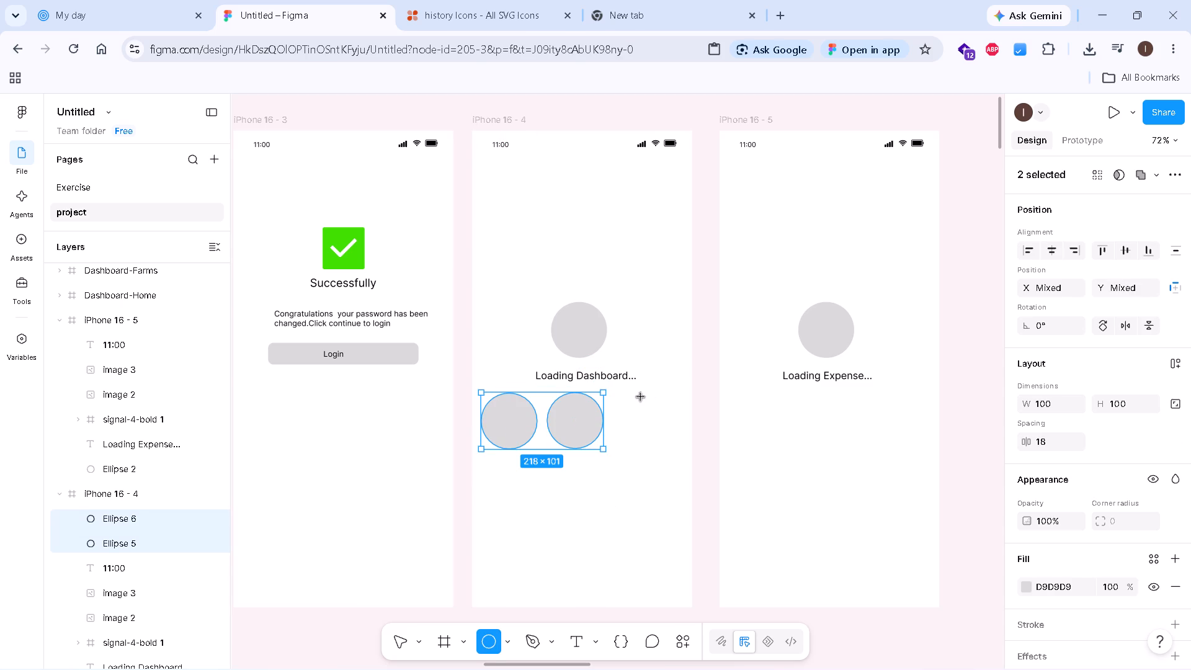
{"action": "double_click", "coordinate": [628, 409]}
{"action": "left_click", "coordinate": [623, 430]}
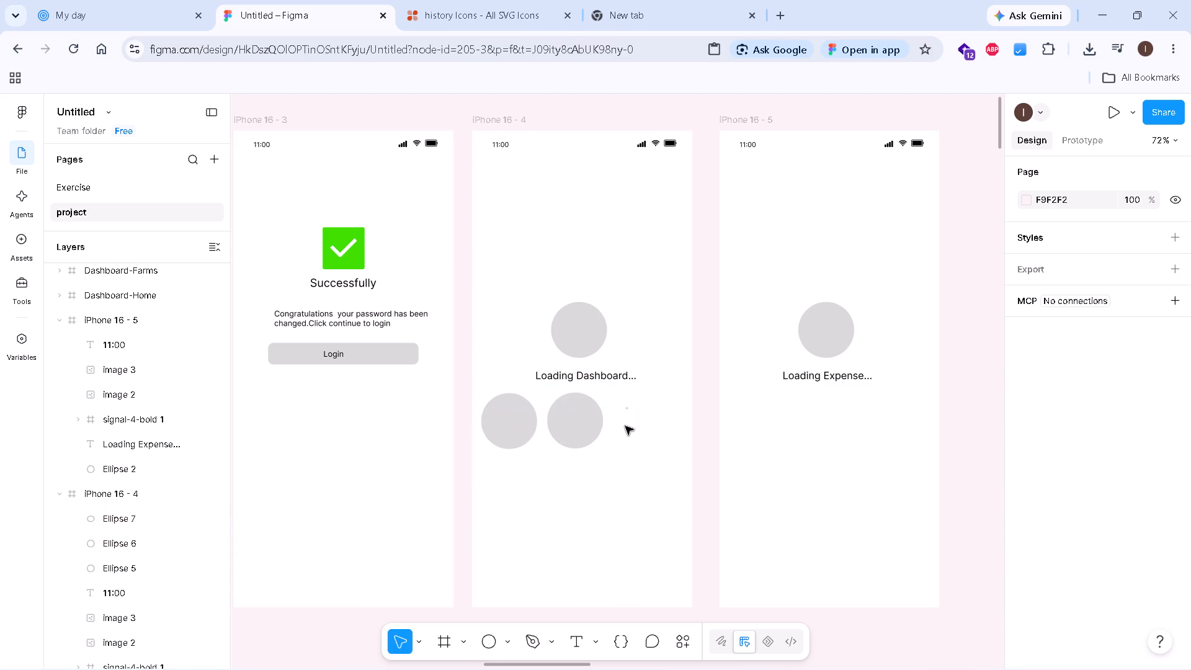
{"action": "left_click", "coordinate": [492, 646]}
{"action": "left_click", "coordinate": [628, 422]}
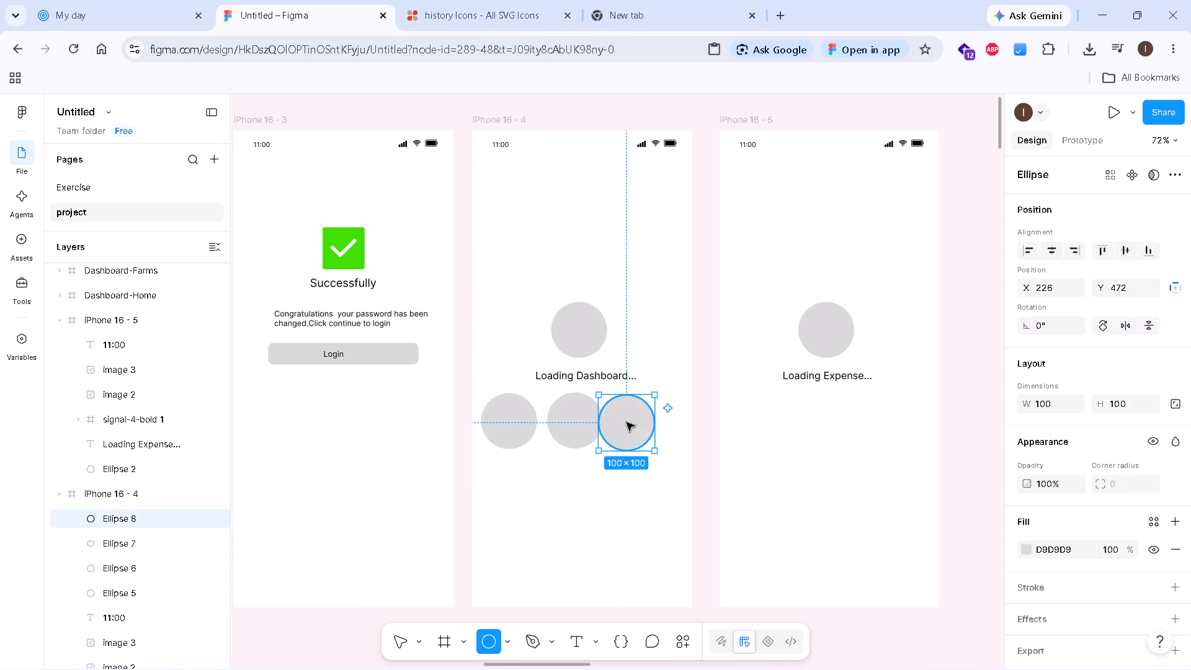
{"action": "left_click", "coordinate": [622, 506]}
{"action": "left_click_drag", "start_coordinate": [623, 434], "coordinate": [635, 429]}
{"action": "left_click", "coordinate": [517, 435]}
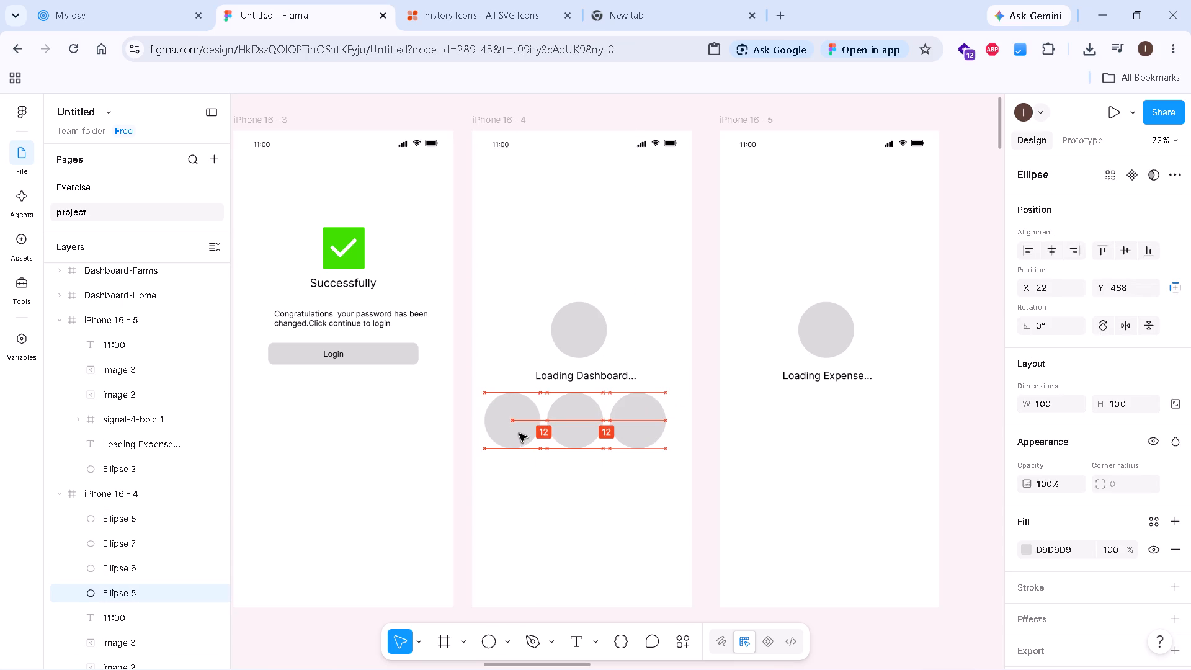
{"action": "left_click", "coordinate": [563, 475]}
Select the whole row of circles and shrink it to about 98 × 33.
{"action": "left_click_drag", "start_coordinate": [486, 387], "coordinate": [495, 396]}
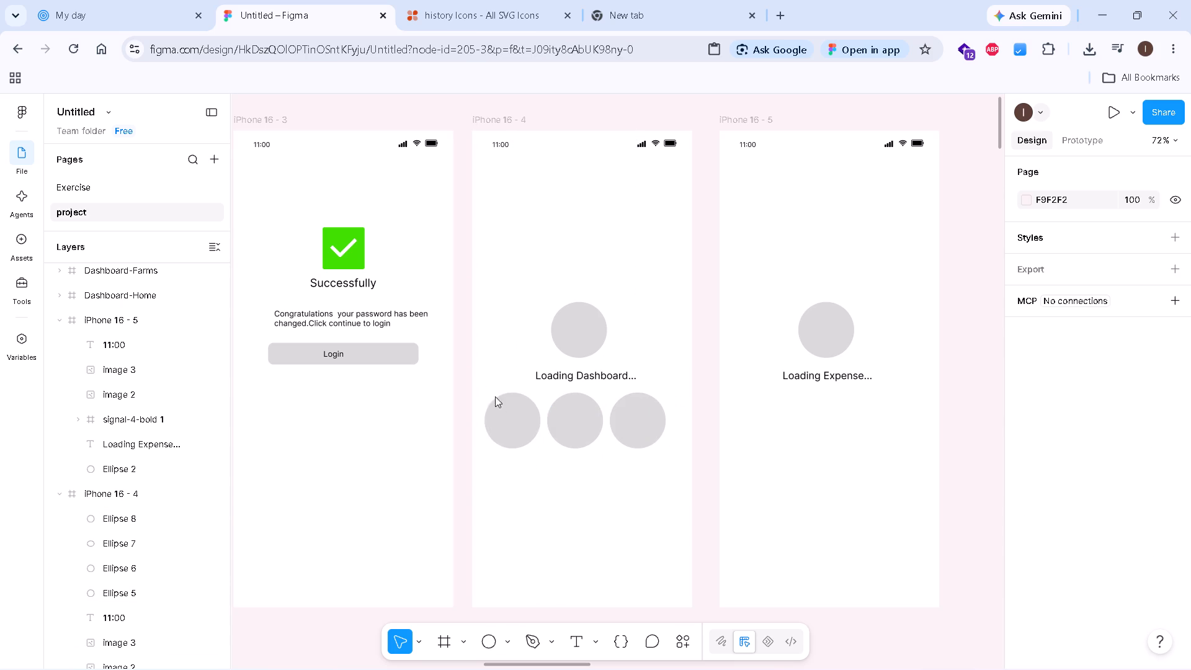
{"action": "left_click_drag", "start_coordinate": [495, 396], "coordinate": [685, 463]}
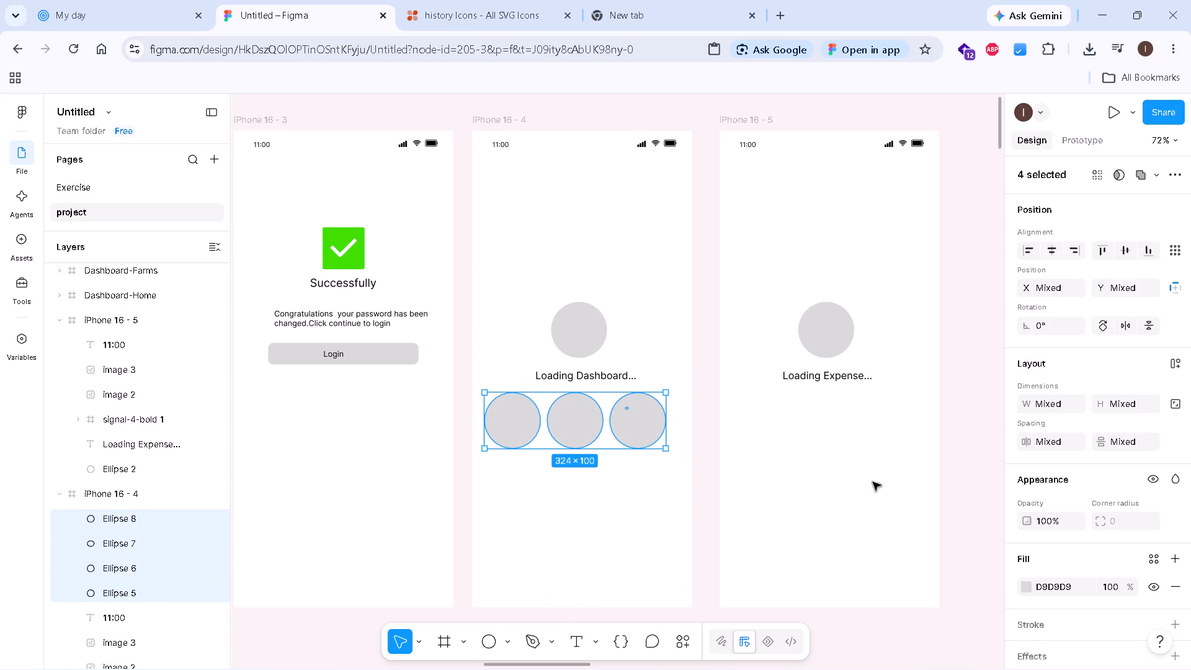
{"action": "scroll", "coordinate": [1128, 529], "scroll_direction": "down", "scroll_amount": 2}
{"action": "scroll", "coordinate": [1128, 529], "scroll_direction": "up", "scroll_amount": 2}
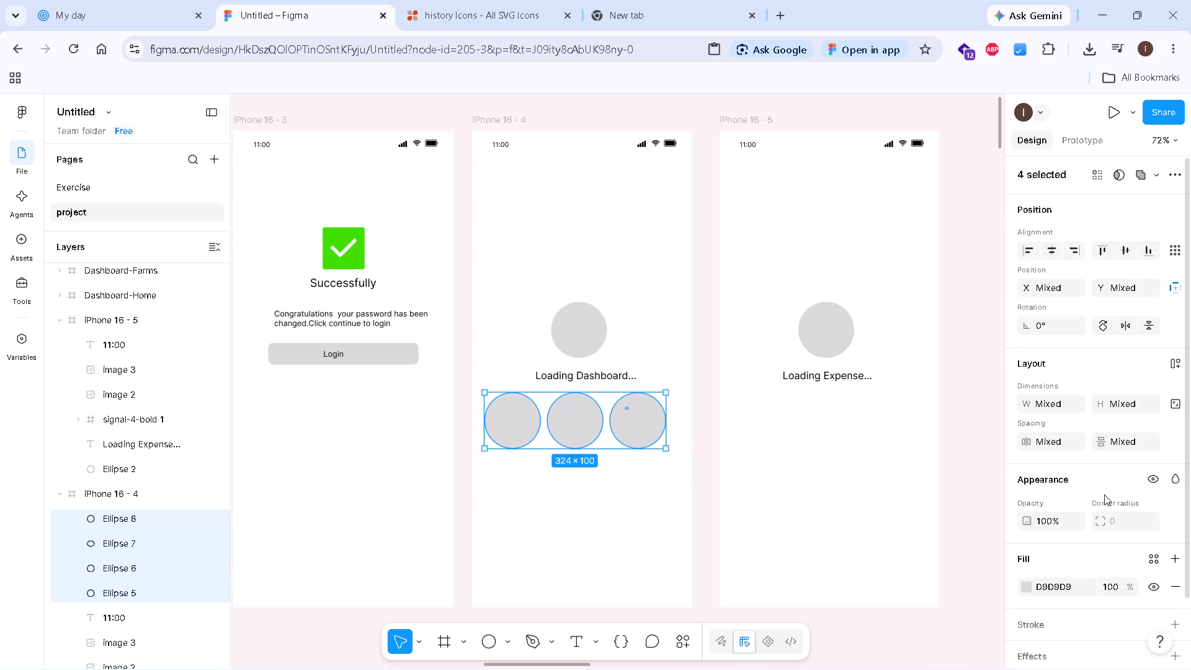
{"action": "left_click_drag", "start_coordinate": [666, 450], "coordinate": [617, 431]}
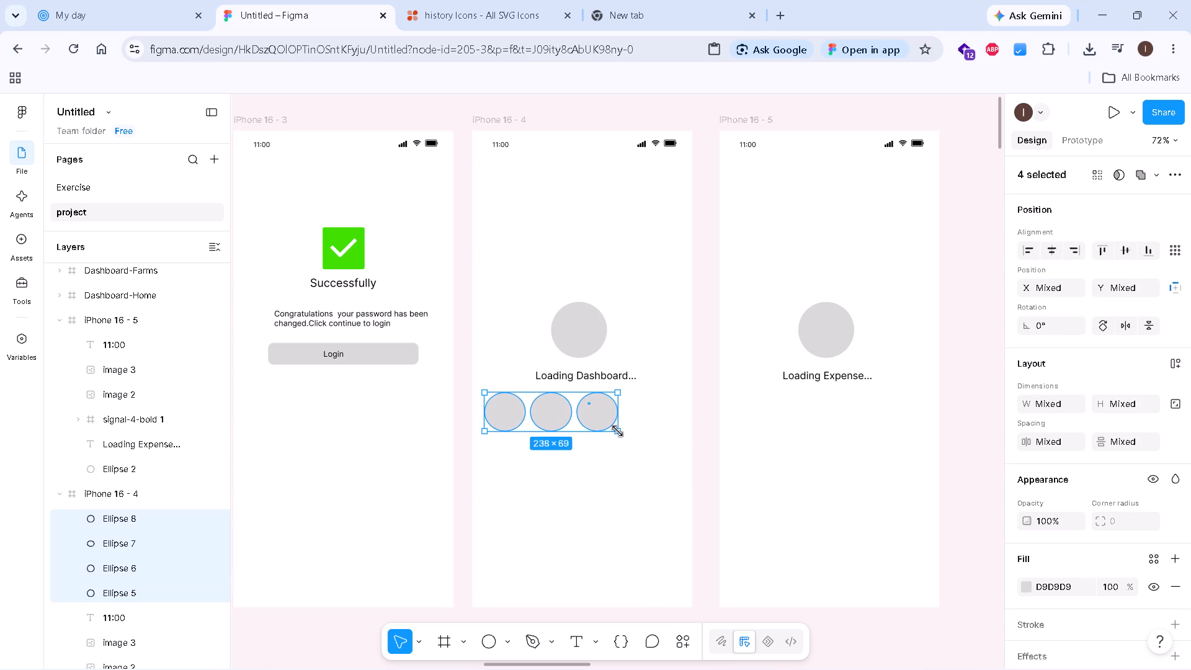
{"action": "left_click_drag", "start_coordinate": [617, 431], "coordinate": [542, 419]}
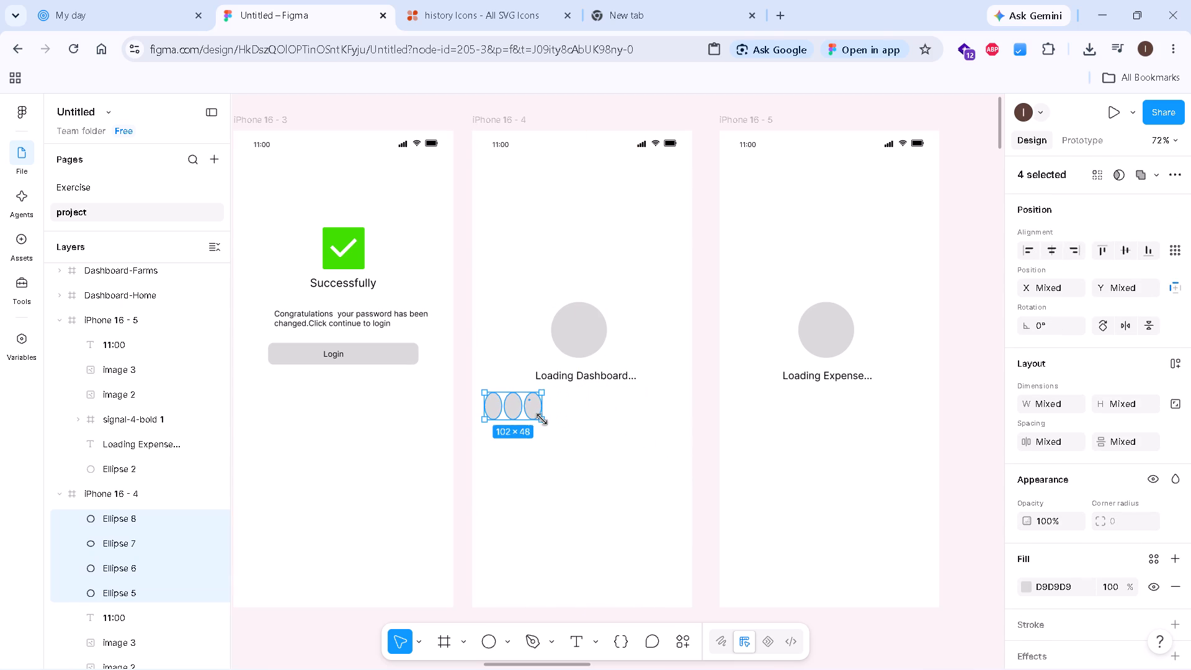
{"action": "left_click_drag", "start_coordinate": [542, 419], "coordinate": [539, 411]}
{"action": "left_click", "coordinate": [545, 455]}
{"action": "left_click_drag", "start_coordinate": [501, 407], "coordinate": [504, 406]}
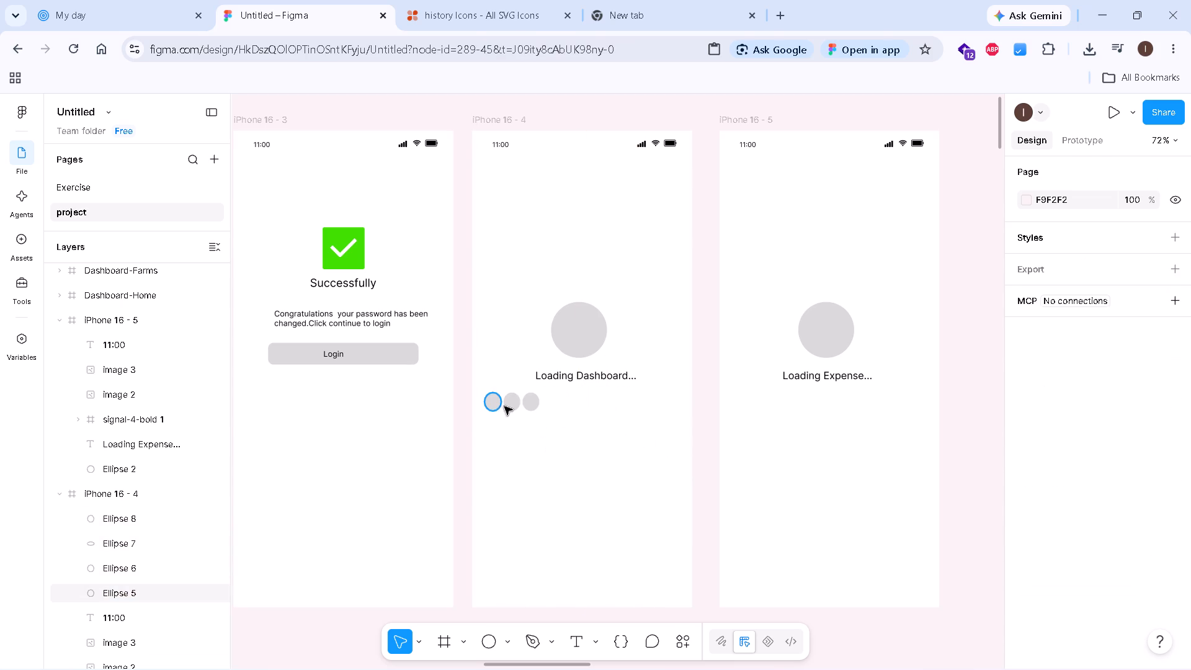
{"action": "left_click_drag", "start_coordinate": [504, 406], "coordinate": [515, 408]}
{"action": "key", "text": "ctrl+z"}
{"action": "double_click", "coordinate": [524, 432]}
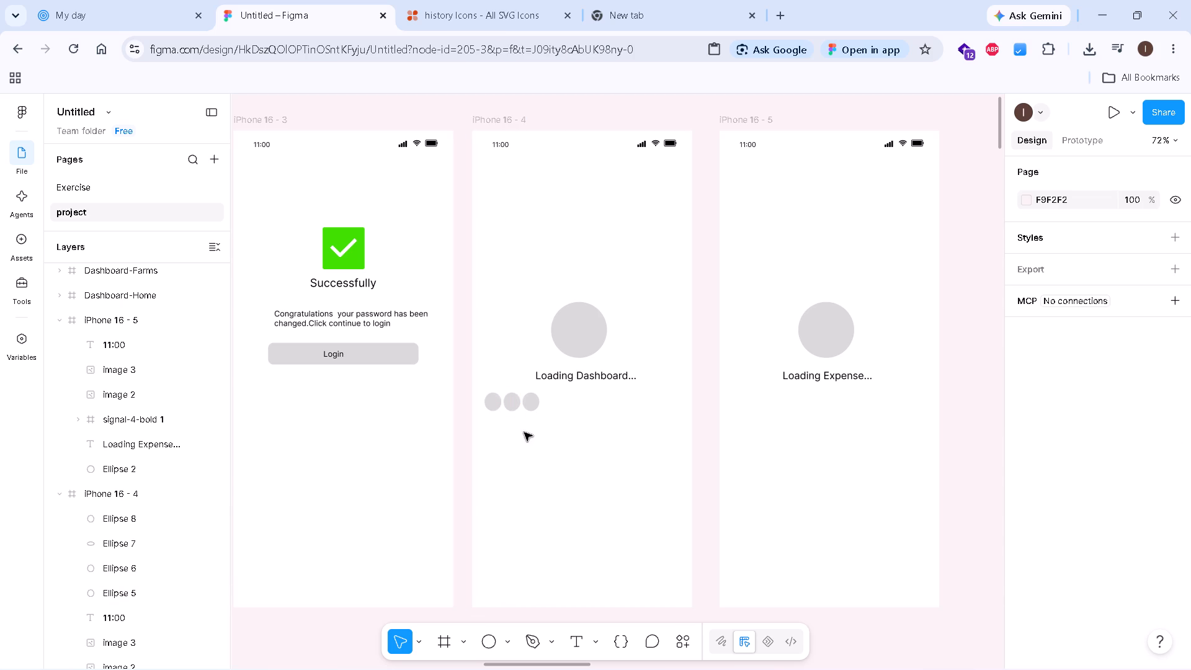
Move the row of three circles so it is centred under the large circle and "Loading Dashboard...".
{"action": "left_click_drag", "start_coordinate": [491, 384], "coordinate": [532, 427]}
{"action": "left_click_drag", "start_coordinate": [508, 405], "coordinate": [575, 404]}
{"action": "scroll", "coordinate": [579, 404], "scroll_direction": "up", "scroll_amount": 9, "text": "ctrl"}
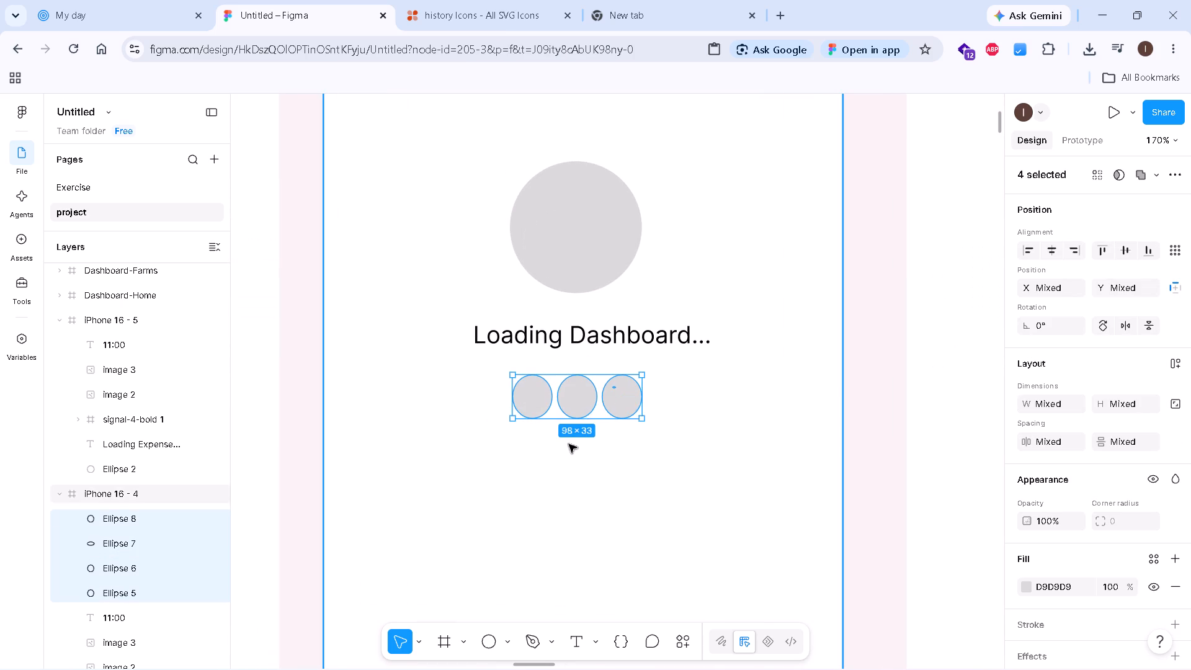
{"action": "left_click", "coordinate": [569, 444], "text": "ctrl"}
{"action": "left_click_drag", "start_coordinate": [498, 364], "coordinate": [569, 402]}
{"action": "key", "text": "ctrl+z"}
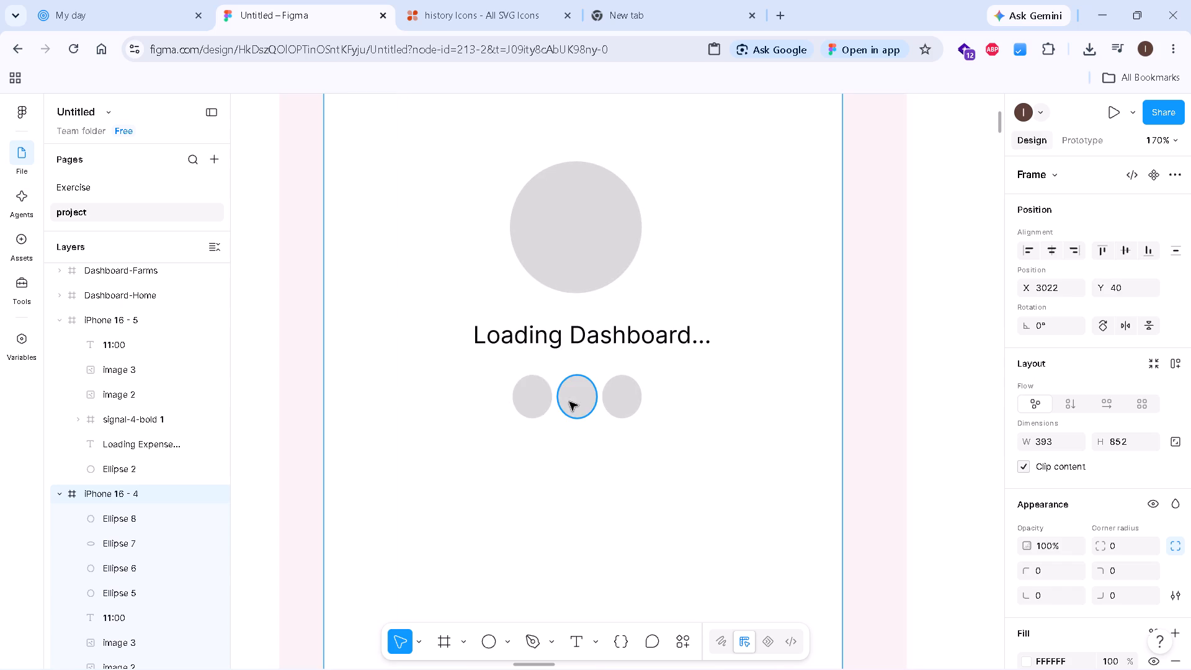
Select the row of circles, make the circles rounder and shrink the row to about 61 × 18.
{"action": "left_click", "coordinate": [507, 382]}
{"action": "left_click_drag", "start_coordinate": [507, 382], "coordinate": [566, 406]}
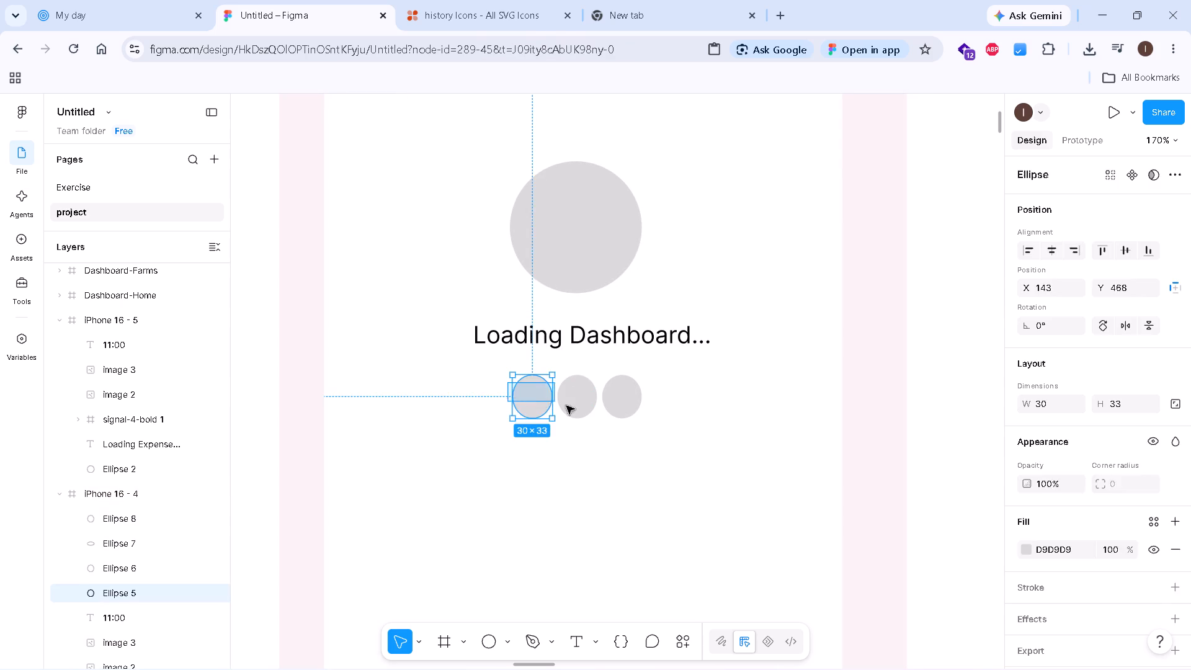
{"action": "left_click_drag", "start_coordinate": [566, 406], "coordinate": [641, 422]}
{"action": "left_click", "coordinate": [641, 422]}
{"action": "left_click_drag", "start_coordinate": [642, 404], "coordinate": [651, 408]}
{"action": "left_click_drag", "start_coordinate": [651, 420], "coordinate": [649, 419]}
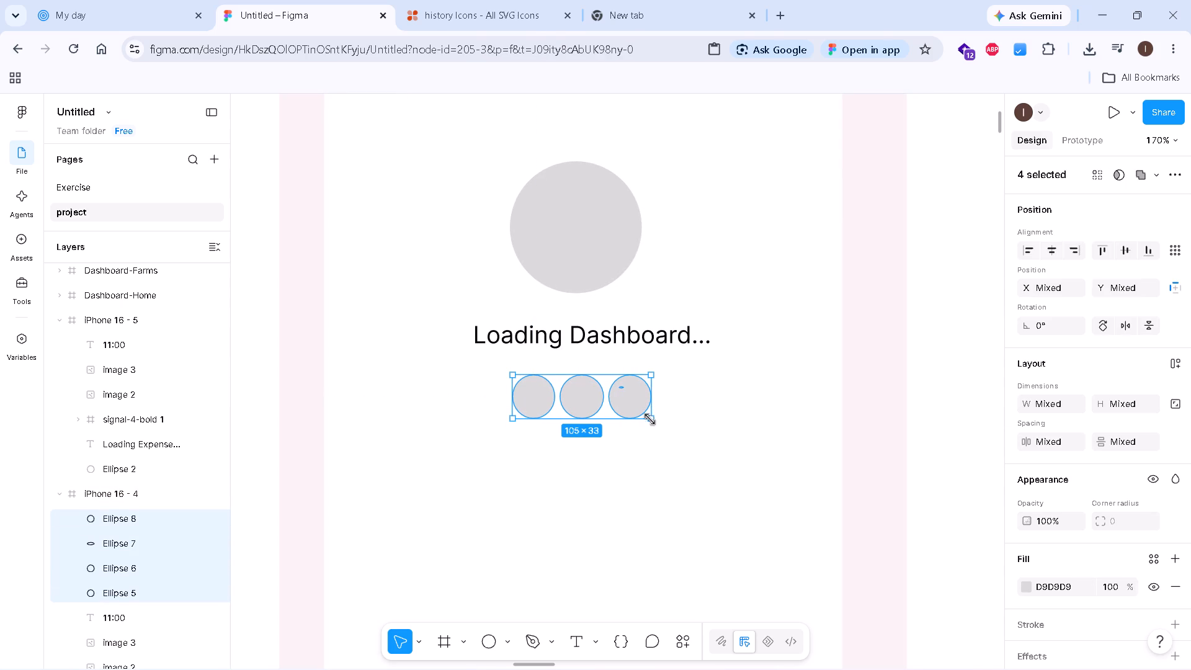
{"action": "left_click_drag", "start_coordinate": [649, 419], "coordinate": [613, 404]}
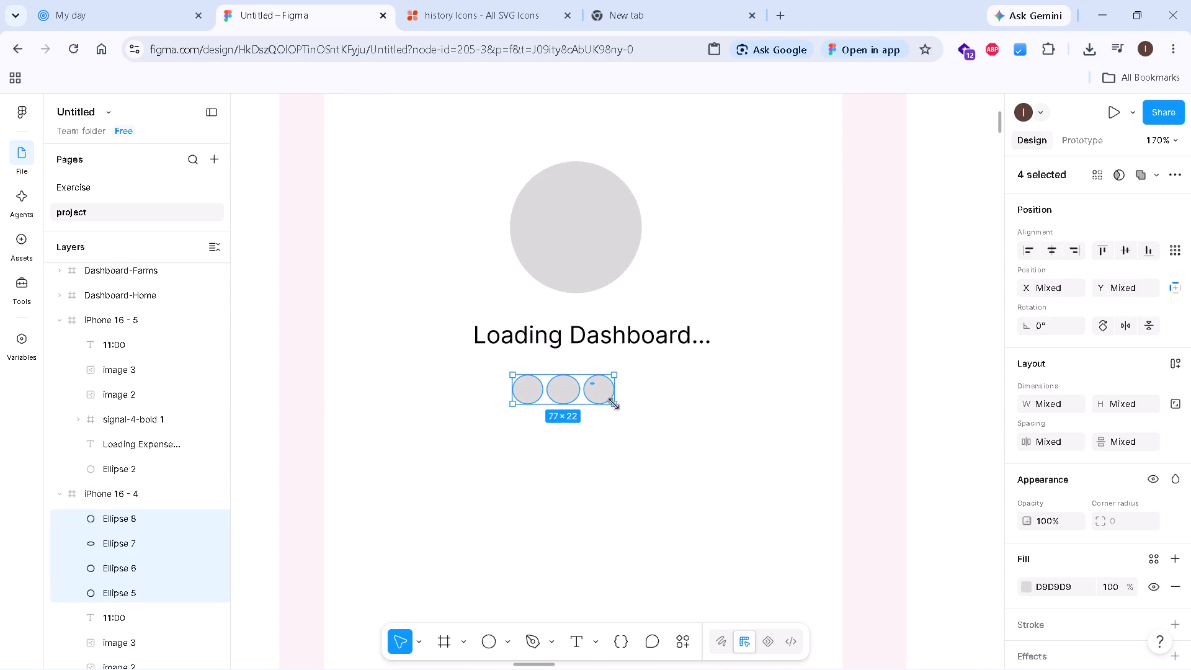
{"action": "left_click_drag", "start_coordinate": [613, 404], "coordinate": [593, 400]}
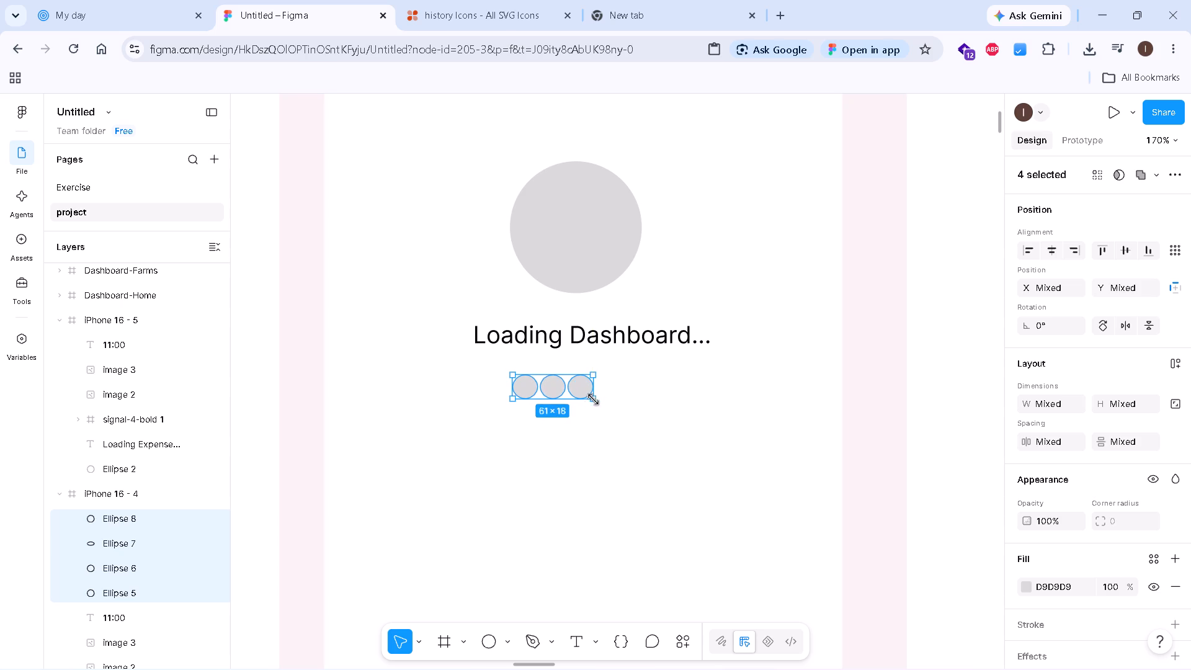
{"action": "left_click", "coordinate": [591, 417]}
Recentre the shrunken row of three dots under the large circle in the iPhone 16 - 4 frame.
{"action": "left_click_drag", "start_coordinate": [502, 373], "coordinate": [587, 400]}
{"action": "left_click_drag", "start_coordinate": [535, 391], "coordinate": [560, 394]}
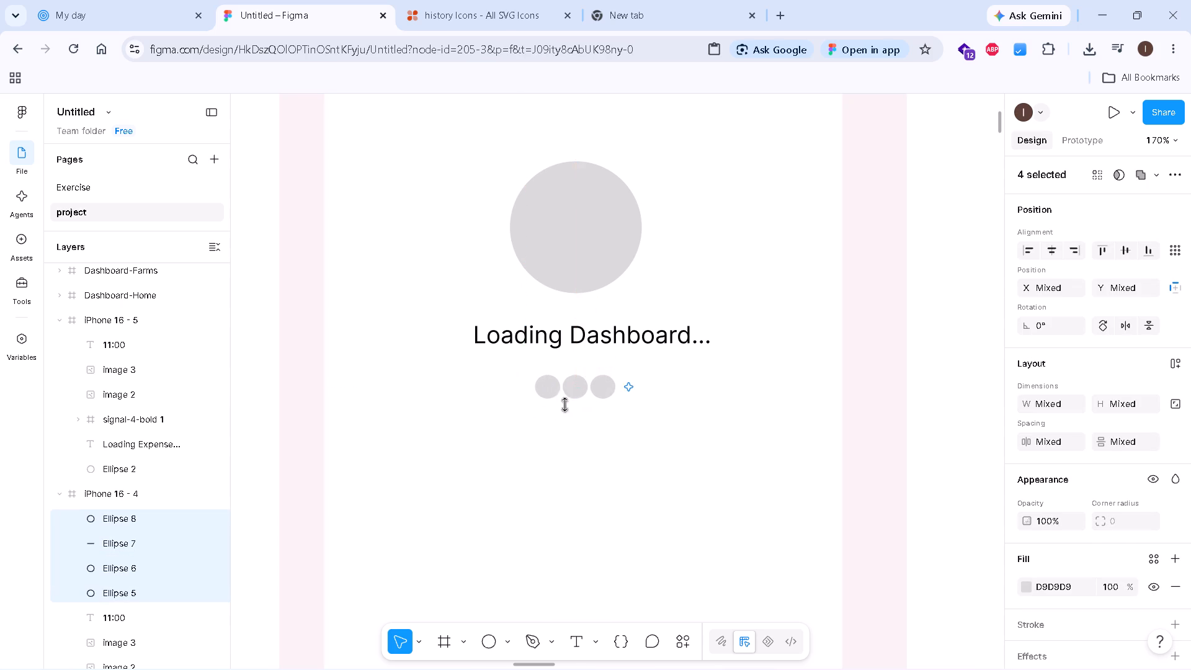
{"action": "left_click", "coordinate": [570, 415]}
Fill the first of the three dots in the iPhone 16 - 4 frame with blue 1C73E5.
{"action": "scroll", "coordinate": [570, 415], "scroll_direction": "down", "scroll_amount": 10, "text": "ctrl"}
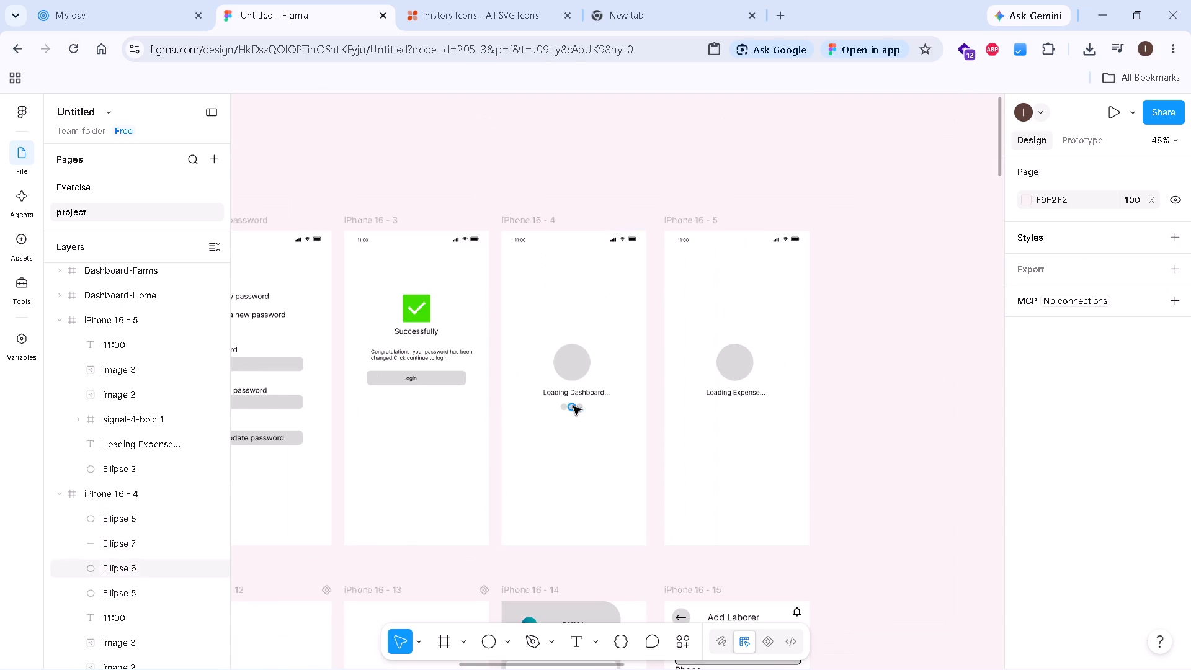
{"action": "scroll", "coordinate": [574, 408], "scroll_direction": "up", "scroll_amount": 9, "text": "ctrl"}
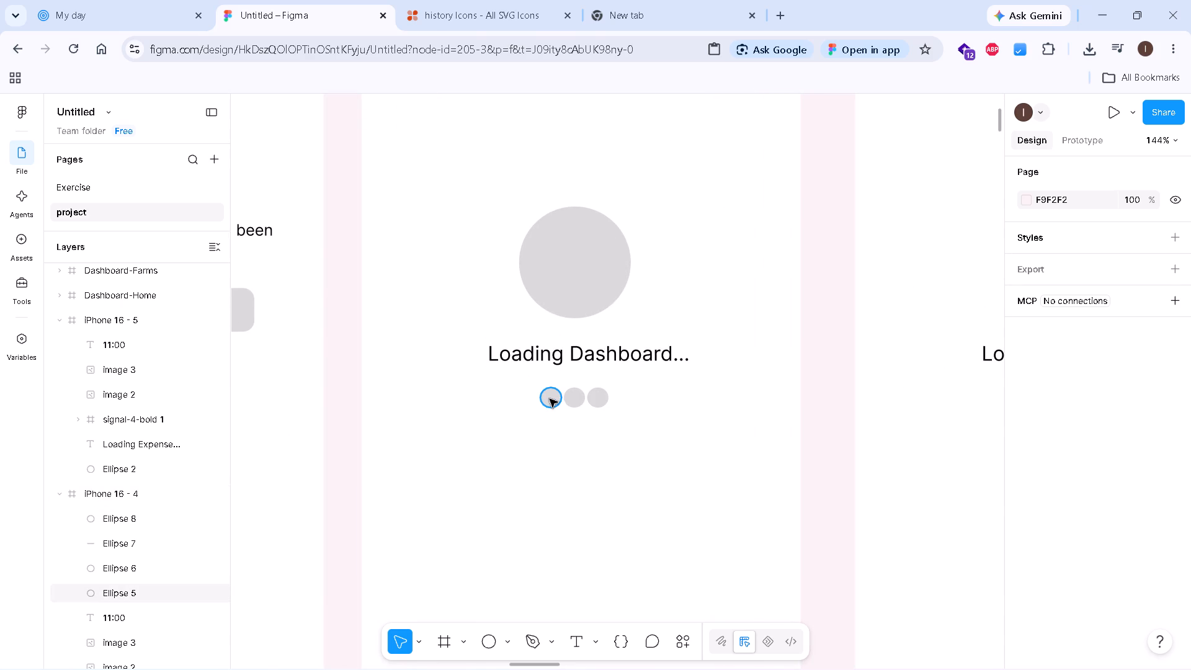
{"action": "left_click", "coordinate": [550, 399]}
{"action": "scroll", "coordinate": [1036, 553], "scroll_direction": "down", "scroll_amount": 6}
{"action": "double_click", "coordinate": [1022, 514]}
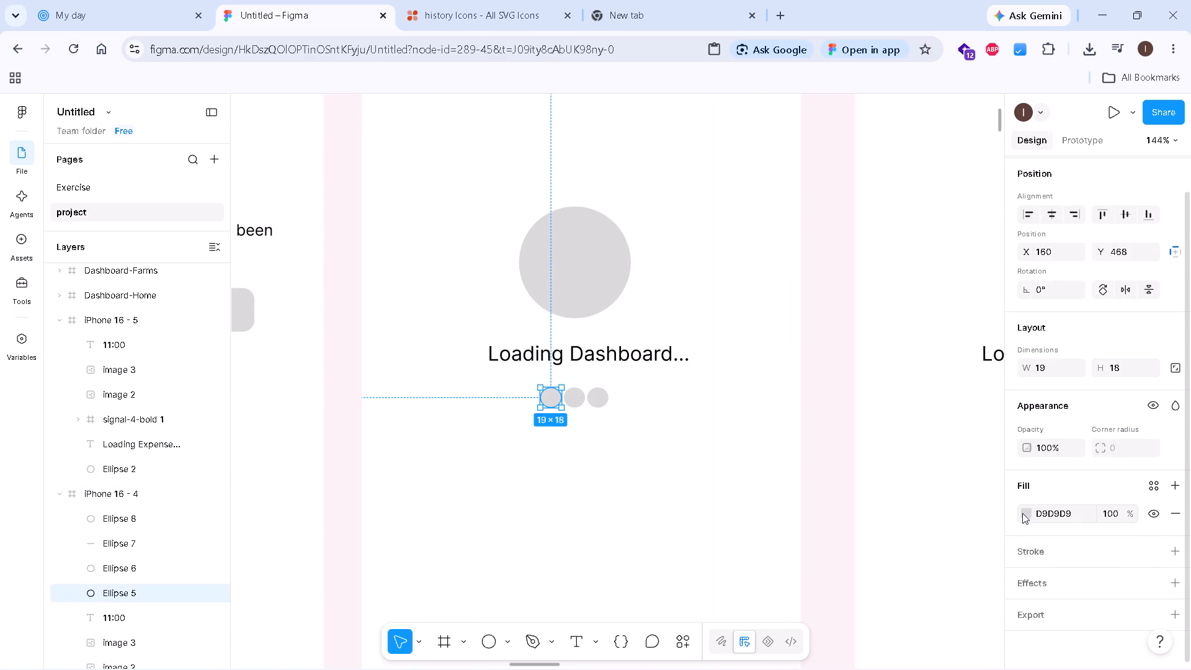
{"action": "left_click", "coordinate": [1025, 511]}
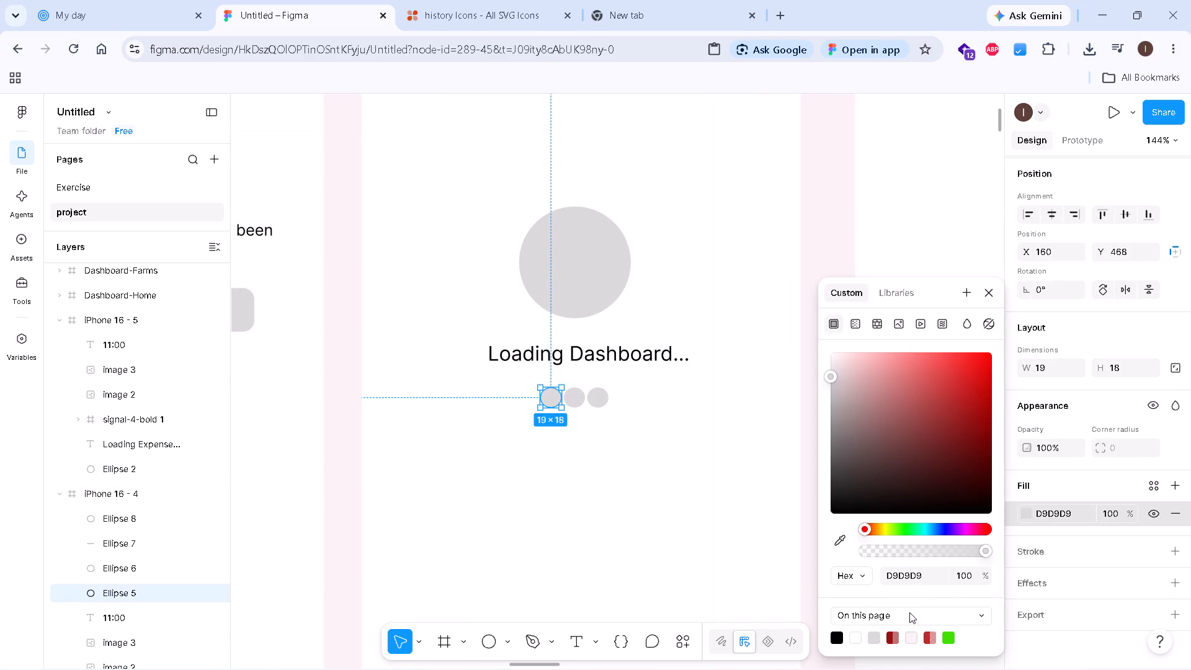
{"action": "left_click", "coordinate": [937, 524]}
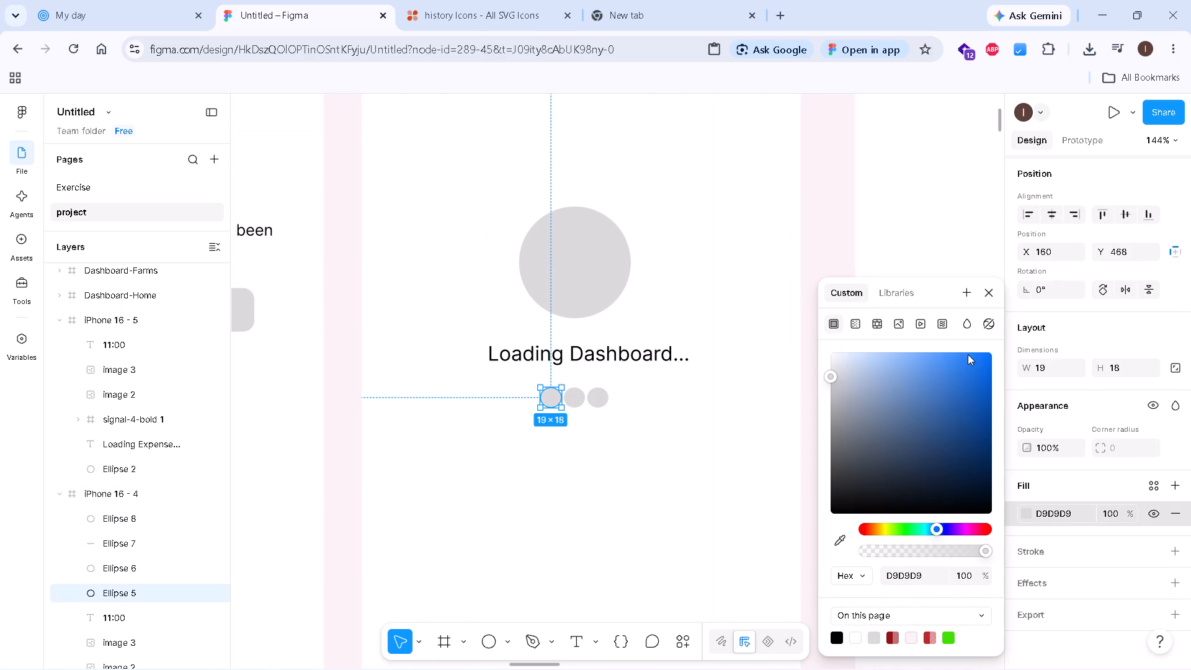
{"action": "left_click", "coordinate": [968, 351]}
{"action": "left_click", "coordinate": [972, 369]}
{"action": "left_click", "coordinate": [640, 480]}
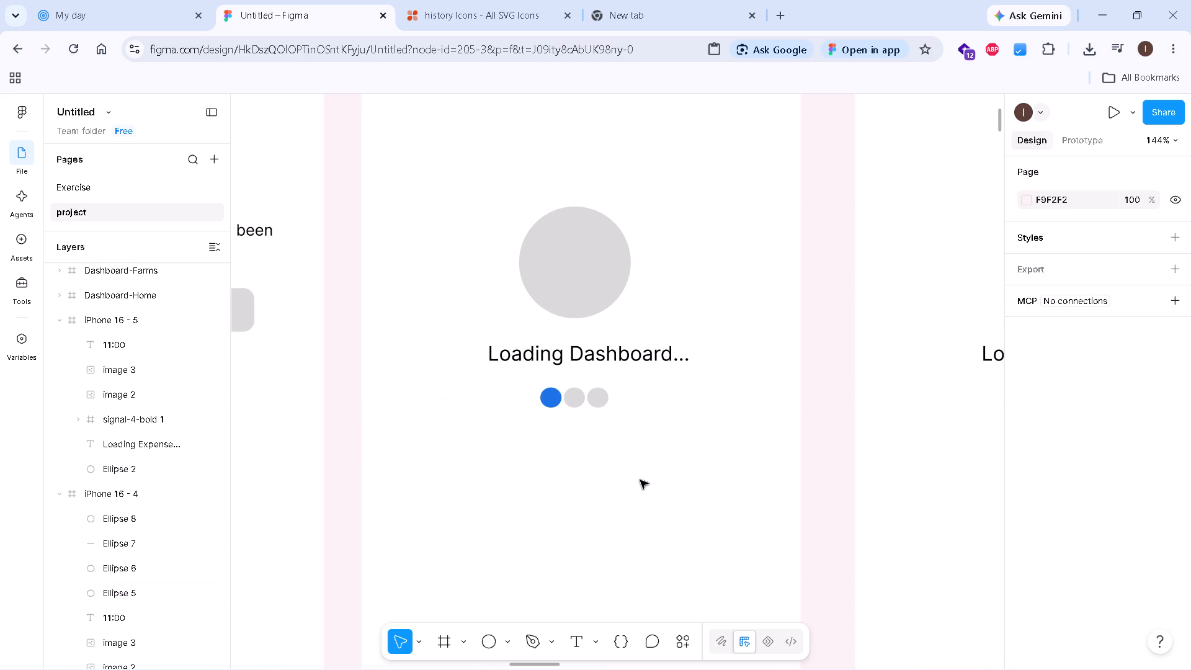
Change the text "Loading Expense..." in the iPhone 16 - 5 frame to "Loading Dashboard...".
{"action": "scroll", "coordinate": [640, 480], "scroll_direction": "down", "scroll_amount": 10, "text": "ctrl"}
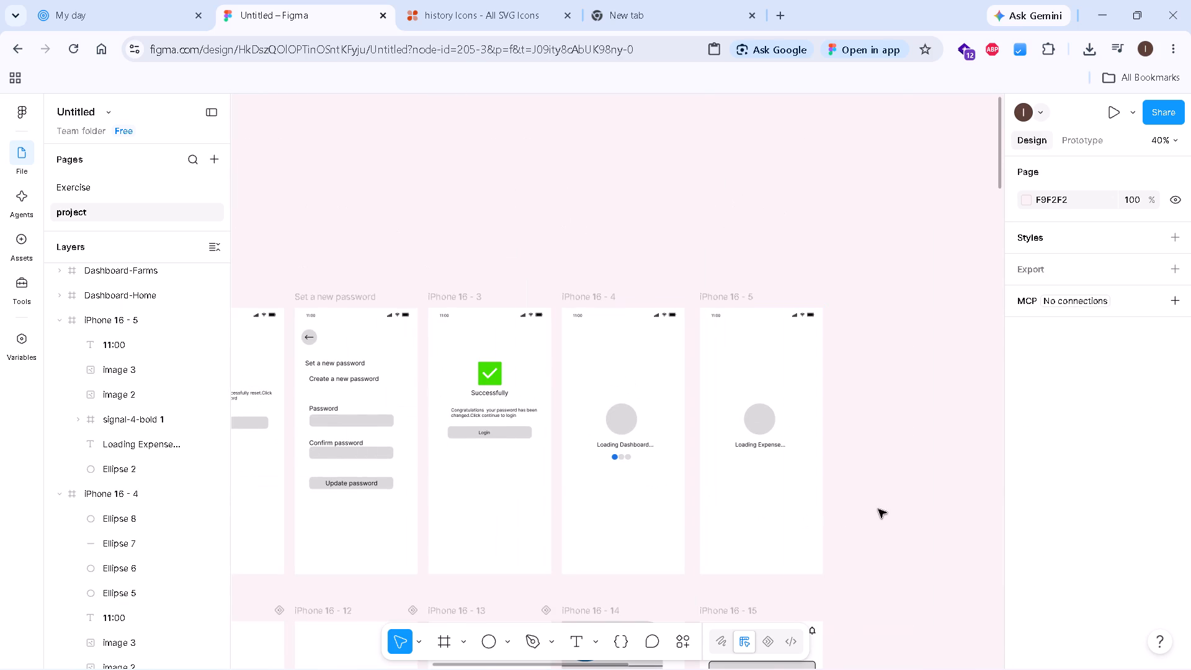
{"action": "double_click", "coordinate": [774, 443]}
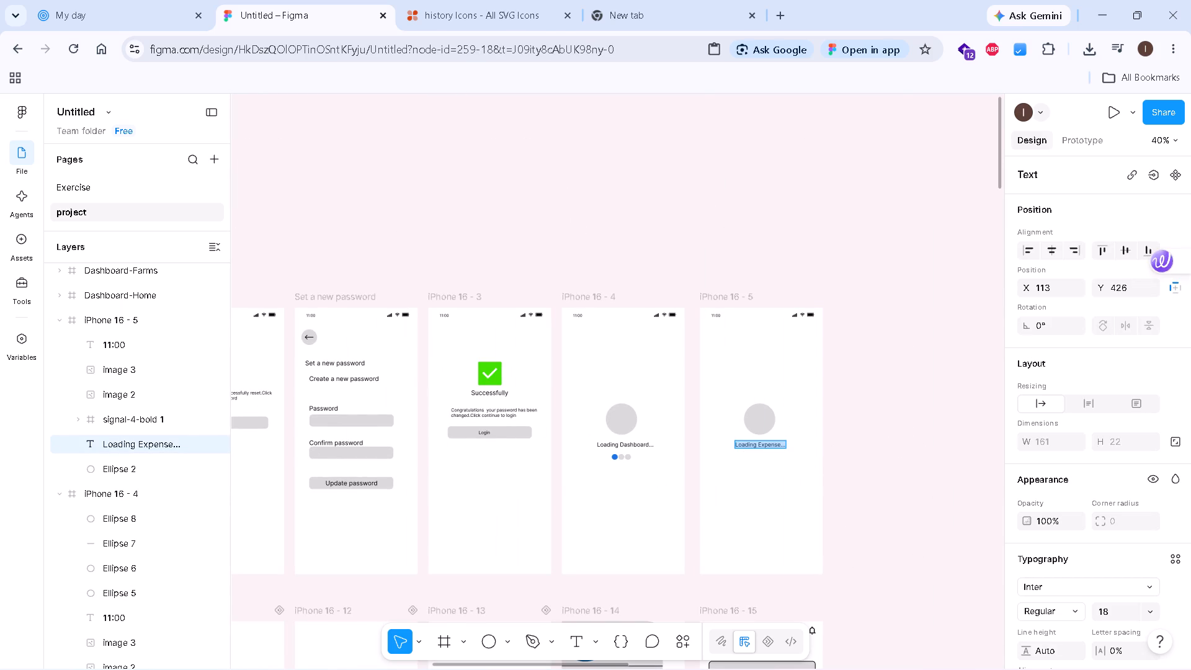
{"action": "left_click", "coordinate": [780, 447]}
{"action": "key", "text": "BackSpace"}
{"action": "key", "text": "BackSpace"}
{"action": "key", "text": "BackSpace"}
{"action": "key", "text": "BackSpace"}
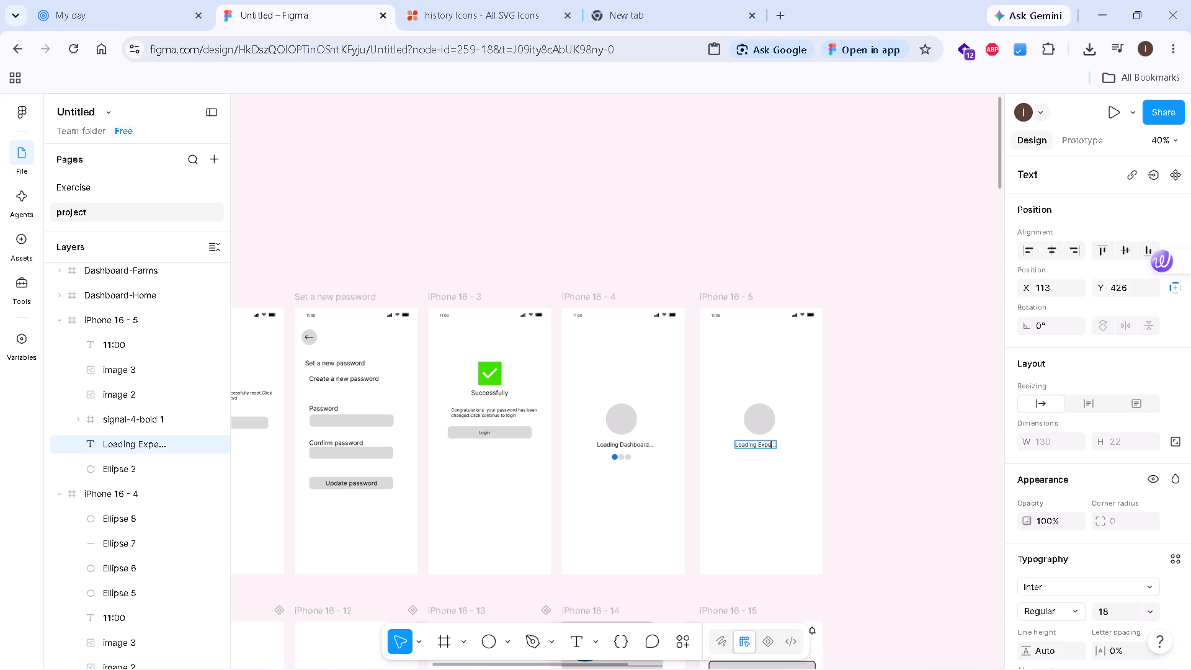
{"action": "key", "text": "BackSpace"}
{"action": "key", "text": "BackSpace"}
{"action": "key", "text": "BackSpace"}
{"action": "type", "text": "Daashboard"}
{"action": "key", "text": "Left"}
{"action": "key", "text": "Left"}
{"action": "key", "text": "Left"}
{"action": "key", "text": "Left"}
{"action": "key", "text": "Left"}
{"action": "key", "text": "Left"}
{"action": "key", "text": "Left"}
{"action": "key", "text": "Left"}
{"action": "key", "text": "BackSpace"}
{"action": "double_click", "coordinate": [897, 478]}
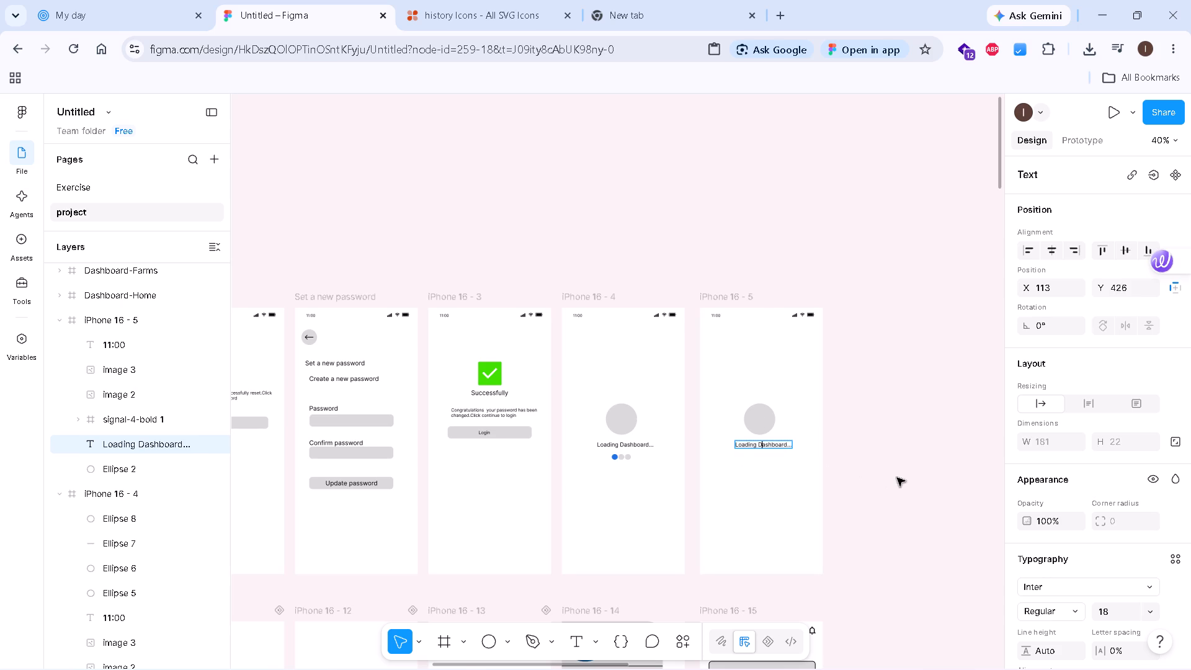
Copy the row of three dots from the iPhone 16 - 4 frame into the iPhone 16 - 5 frame.
{"action": "left_click", "coordinate": [618, 465]}
{"action": "scroll", "coordinate": [618, 465], "scroll_direction": "up", "scroll_amount": 5, "text": "ctrl"}
{"action": "scroll", "coordinate": [620, 476], "scroll_direction": "down", "scroll_amount": 1, "text": "ctrl"}
{"action": "scroll", "coordinate": [620, 471], "scroll_direction": "up", "scroll_amount": 6, "text": "ctrl"}
{"action": "left_click", "coordinate": [595, 455], "text": "ctrl"}
{"action": "left_click", "coordinate": [595, 455]}
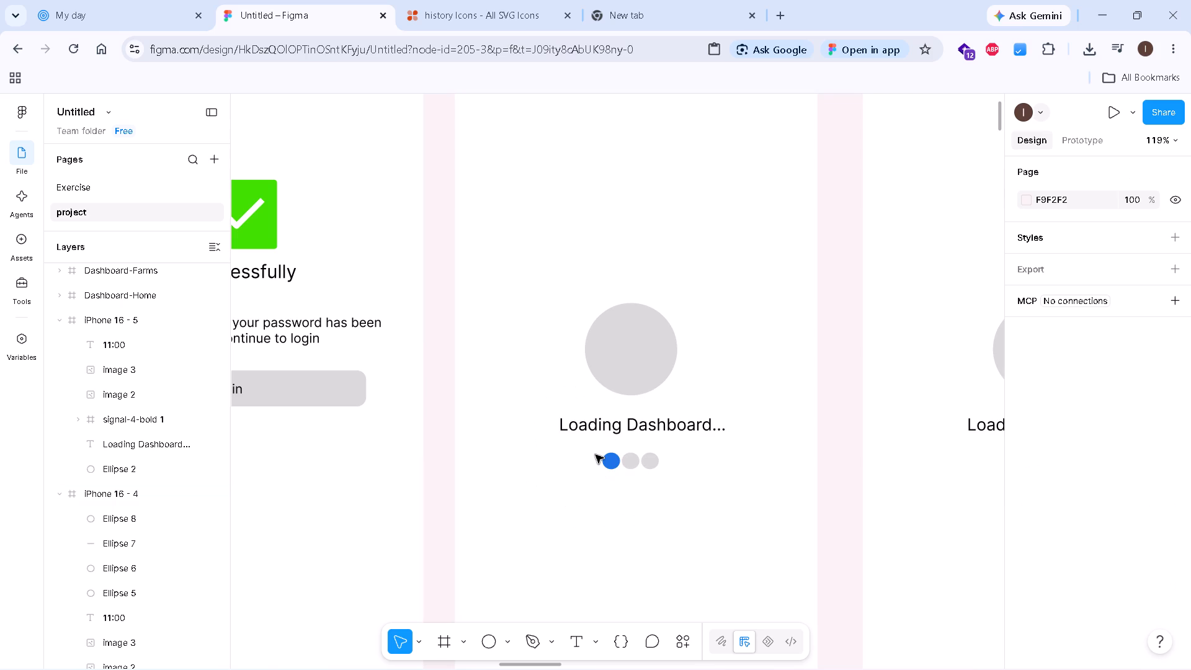
{"action": "left_click_drag", "start_coordinate": [595, 455], "coordinate": [661, 471]}
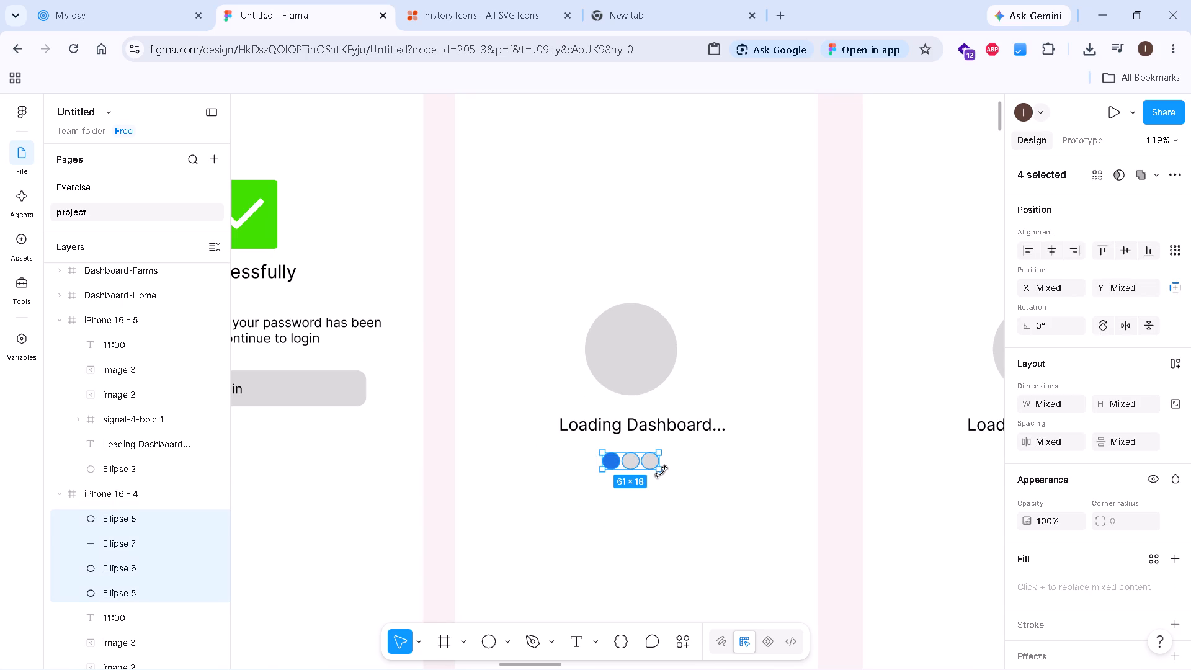
{"action": "key", "text": "ctrl+c"}
{"action": "left_click", "coordinate": [681, 485], "text": "ctrl"}
{"action": "scroll", "coordinate": [681, 484], "scroll_direction": "down", "scroll_amount": 6, "text": "ctrl"}
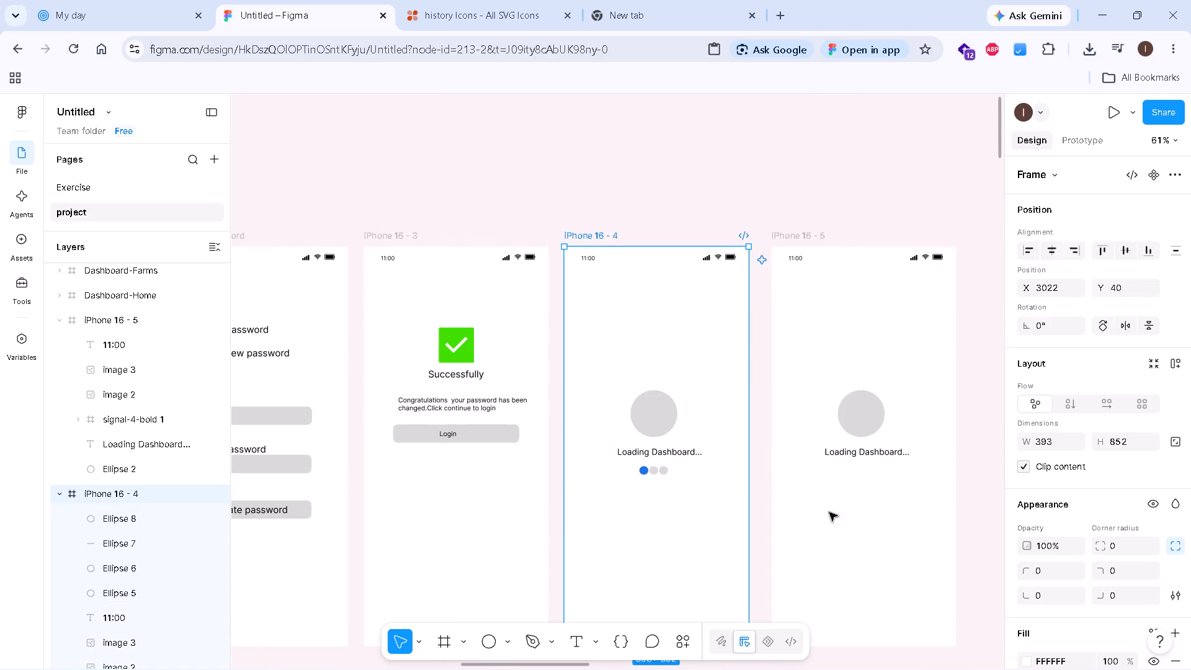
{"action": "left_click", "coordinate": [857, 513]}
{"action": "left_click", "coordinate": [818, 238]}
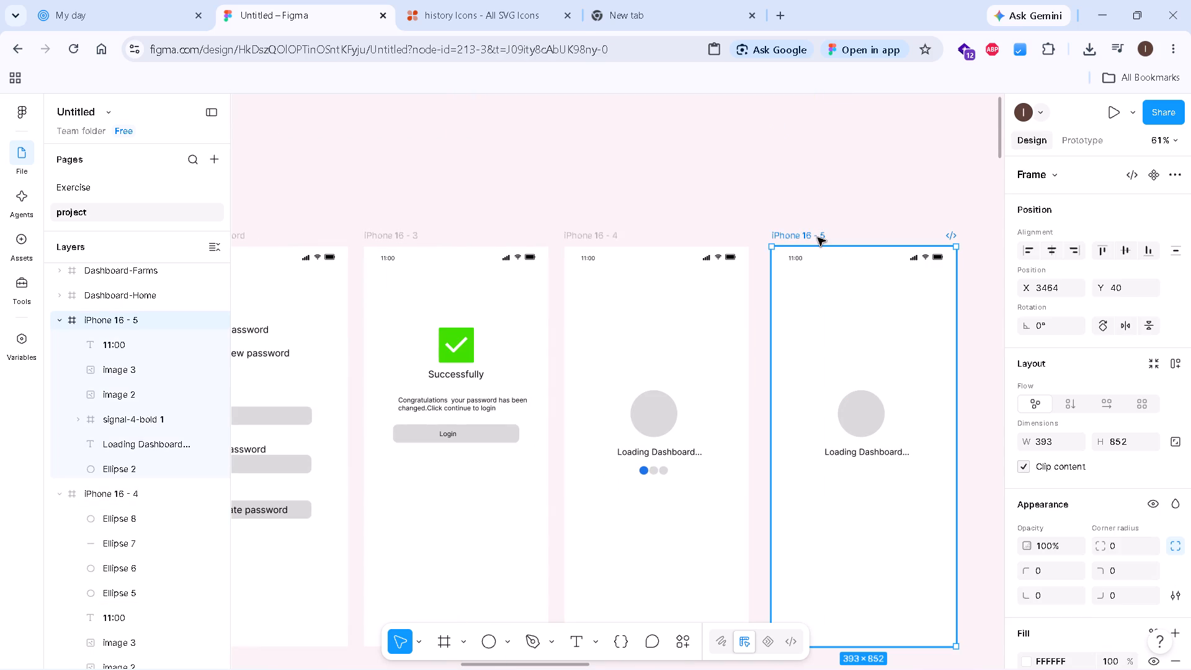
{"action": "key", "text": "ctrl+v"}
Recolour the first dot in the iPhone 16 - 5 frame to the same light grey D9D9D9 as the other dots.
{"action": "left_click", "coordinate": [877, 525]}
{"action": "scroll", "coordinate": [875, 511], "scroll_direction": "up", "scroll_amount": 9, "text": "ctrl"}
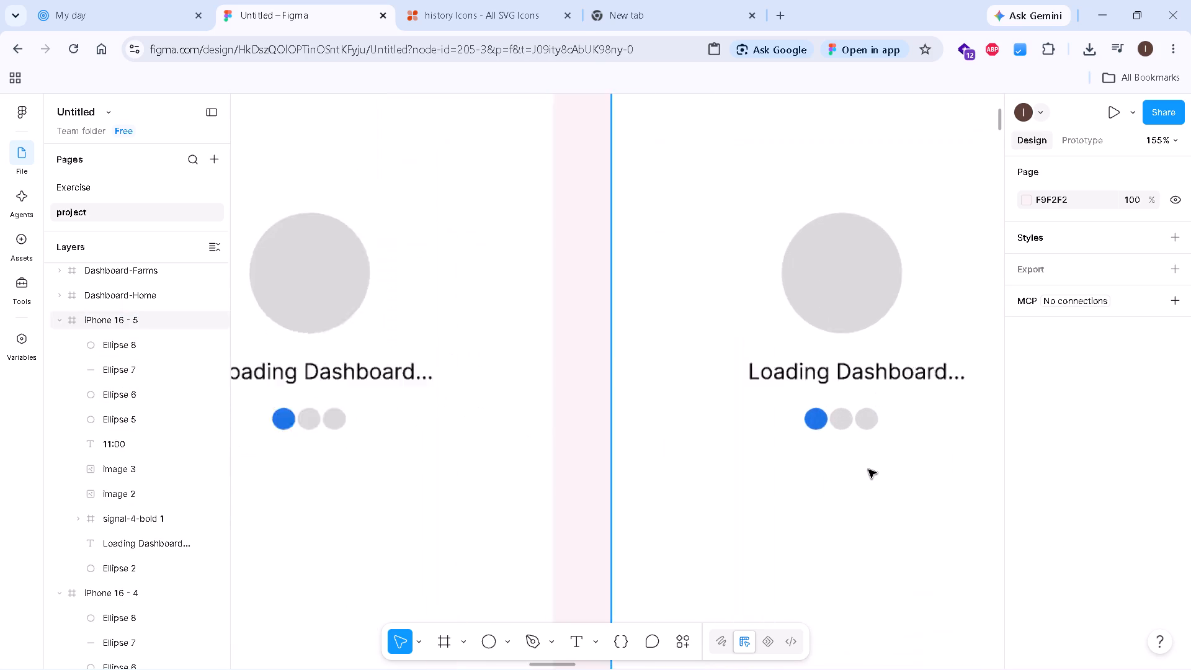
{"action": "left_click", "coordinate": [806, 408]}
{"action": "left_click", "coordinate": [1023, 545]}
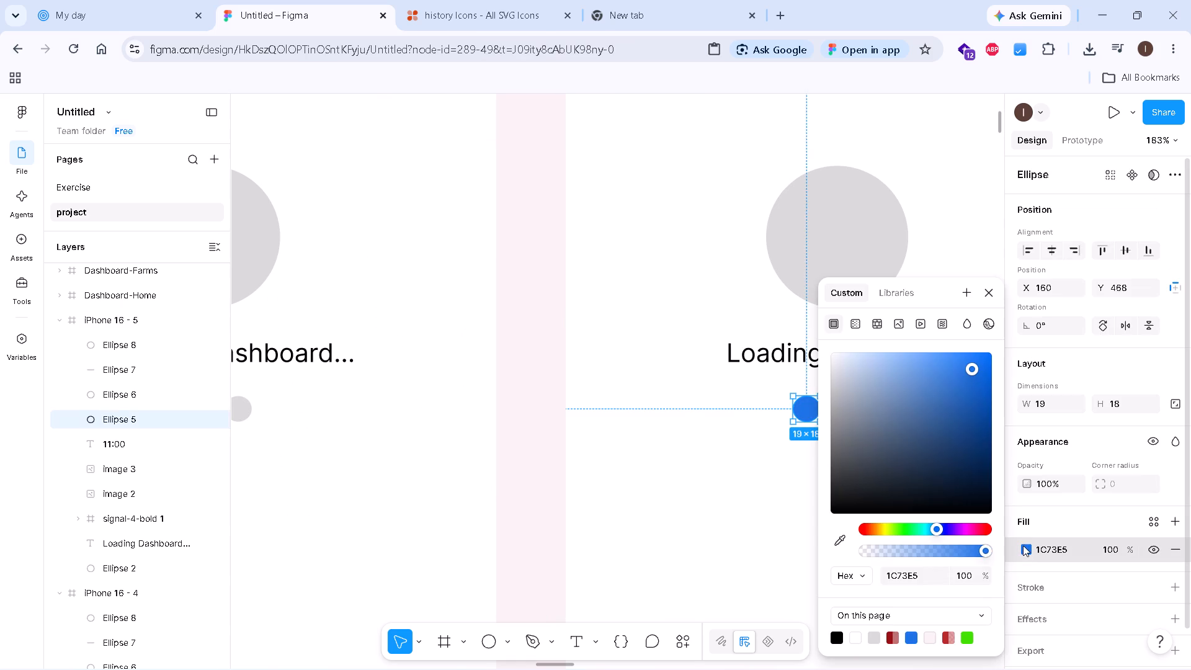
{"action": "left_click", "coordinate": [858, 640]}
{"action": "left_click", "coordinate": [771, 556]}
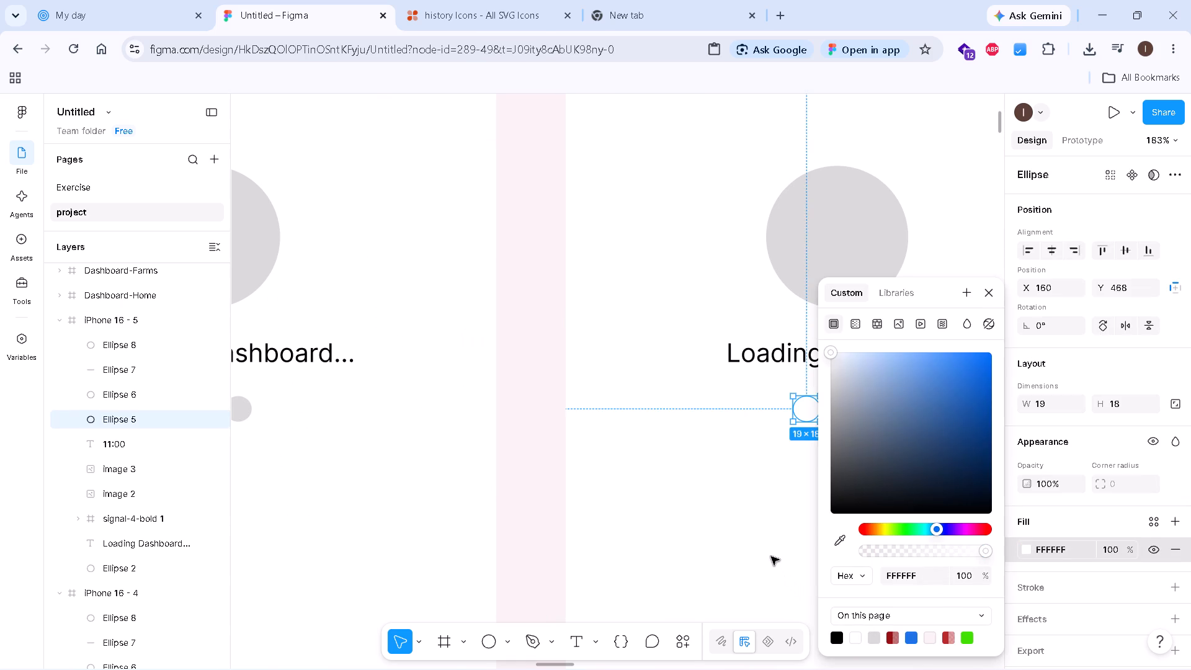
{"action": "left_click", "coordinate": [808, 408]}
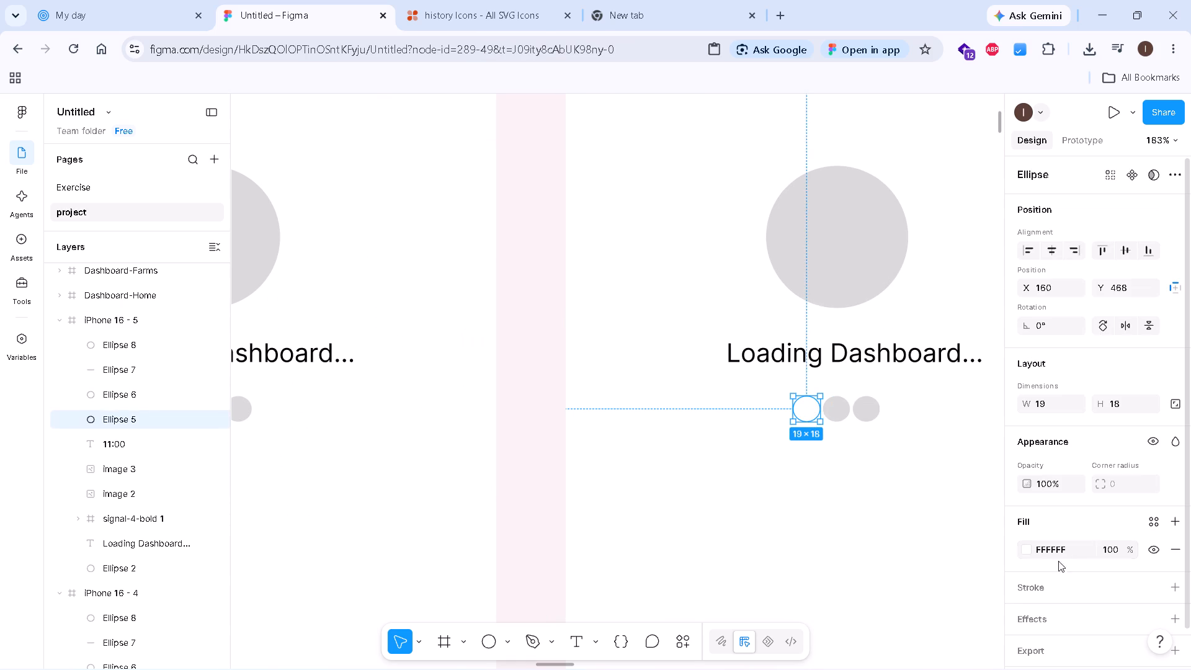
{"action": "left_click", "coordinate": [1023, 549]}
{"action": "left_click", "coordinate": [880, 638]}
{"action": "left_click", "coordinate": [805, 568]}
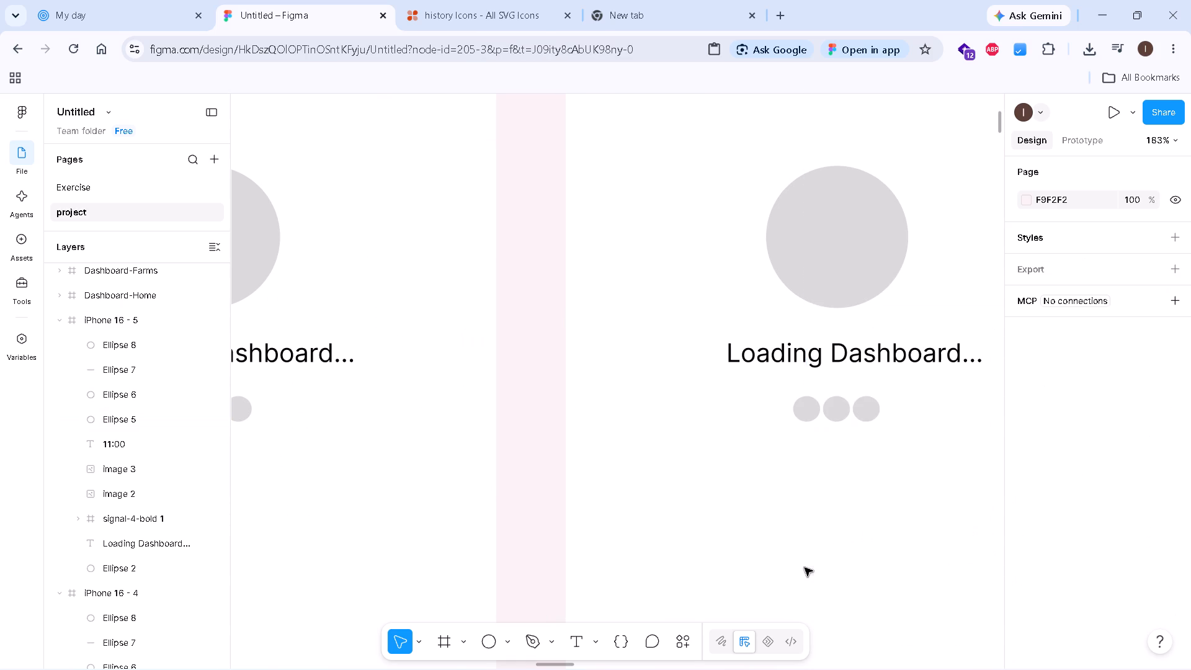
Fill the middle dot in the iPhone 16 - 5 frame with a strong deep blue.
{"action": "left_click", "coordinate": [837, 405]}
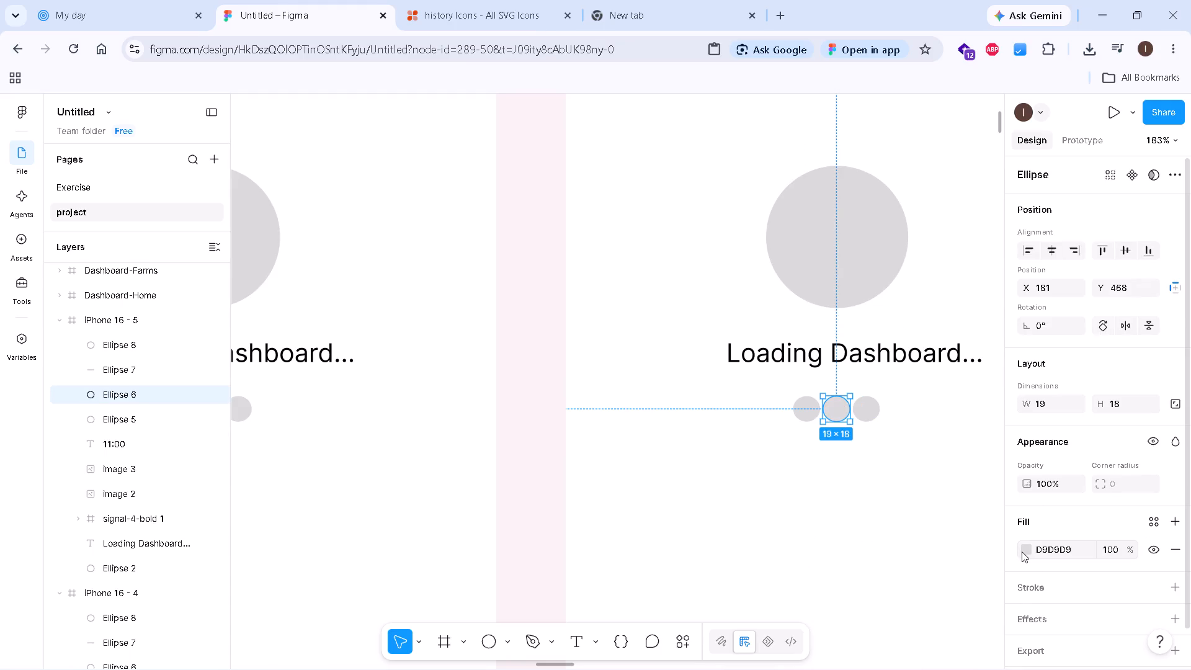
{"action": "left_click", "coordinate": [1022, 552]}
{"action": "left_click", "coordinate": [943, 530]}
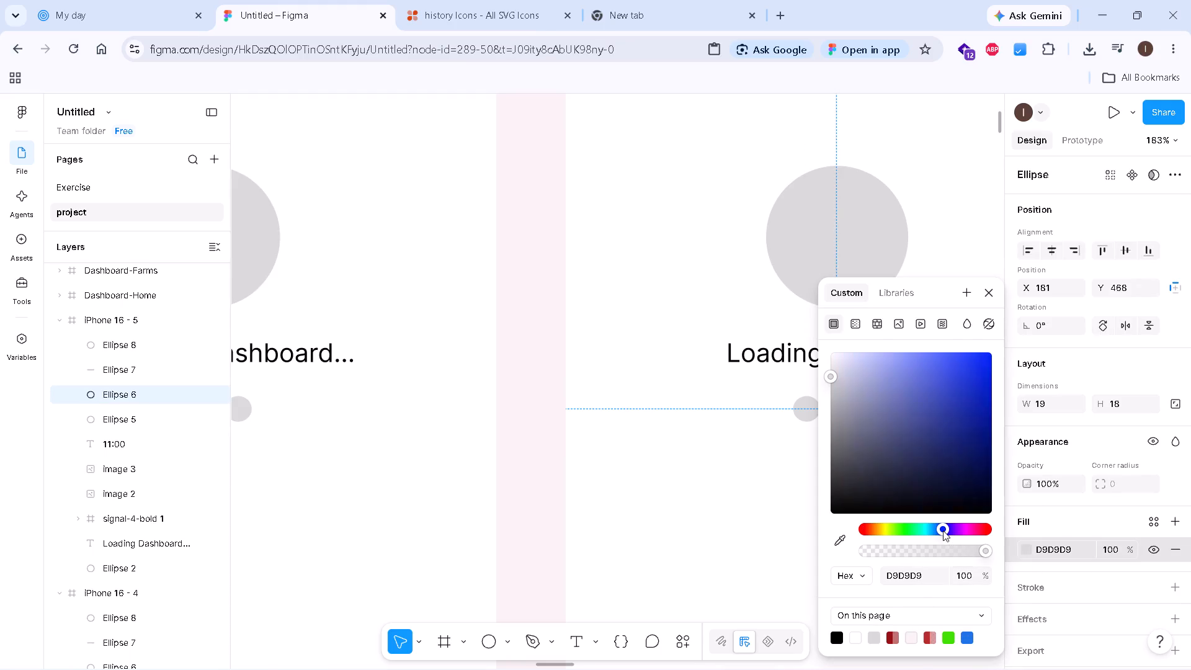
{"action": "left_click", "coordinate": [972, 372]}
{"action": "left_click", "coordinate": [764, 457]}
Look over all the project's frames, examining the Loading Farms, Loading Income and Loading Laborer screens and their three-dot icons.
{"action": "scroll", "coordinate": [764, 457], "scroll_direction": "down", "scroll_amount": 6}
{"action": "scroll", "coordinate": [764, 457], "scroll_direction": "down", "scroll_amount": 6, "text": "ctrl"}
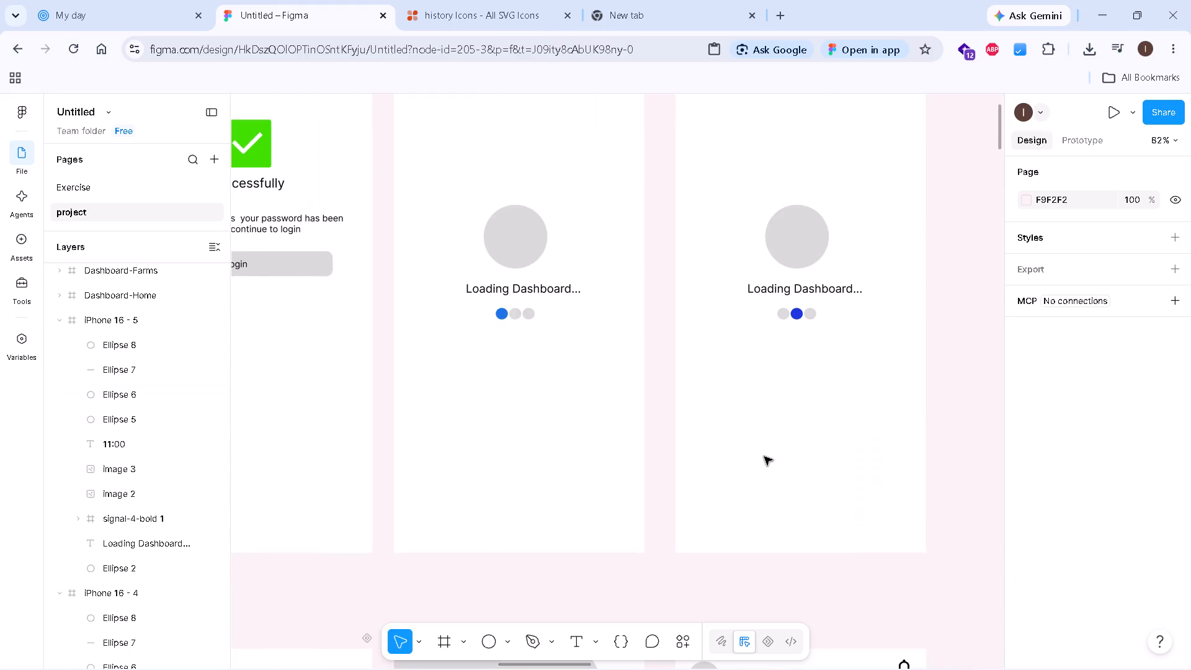
{"action": "scroll", "coordinate": [764, 457], "scroll_direction": "down", "scroll_amount": 11, "text": "ctrl"}
{"action": "left_click", "coordinate": [822, 488]}
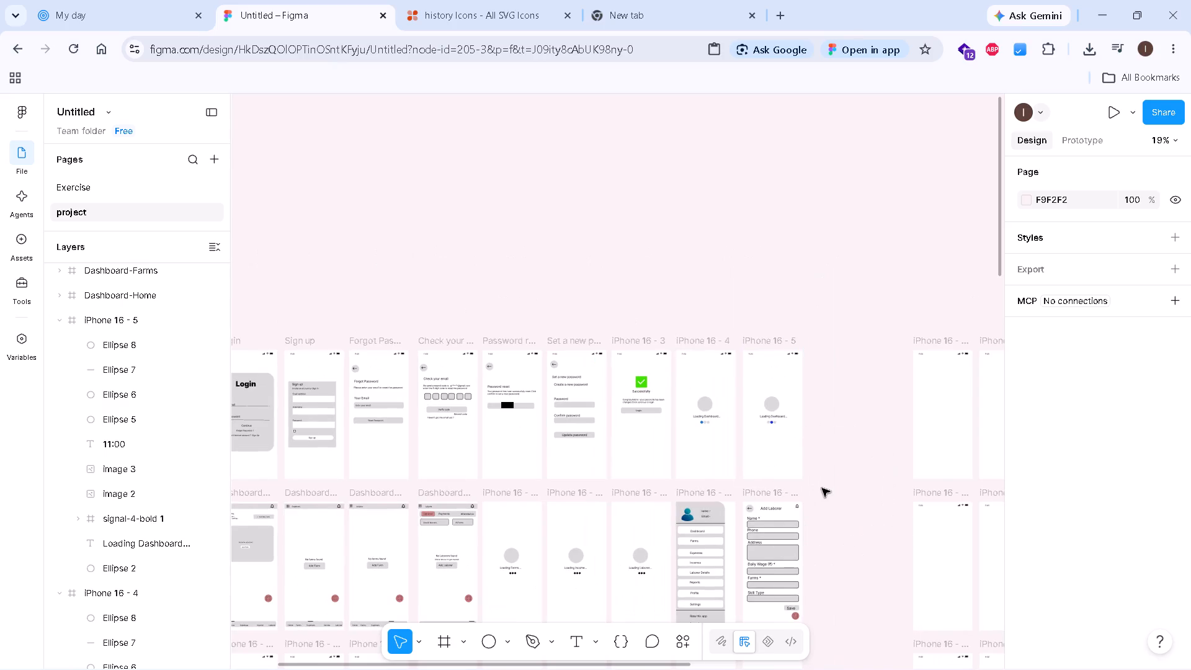
{"action": "scroll", "coordinate": [822, 488], "scroll_direction": "down", "scroll_amount": 1}
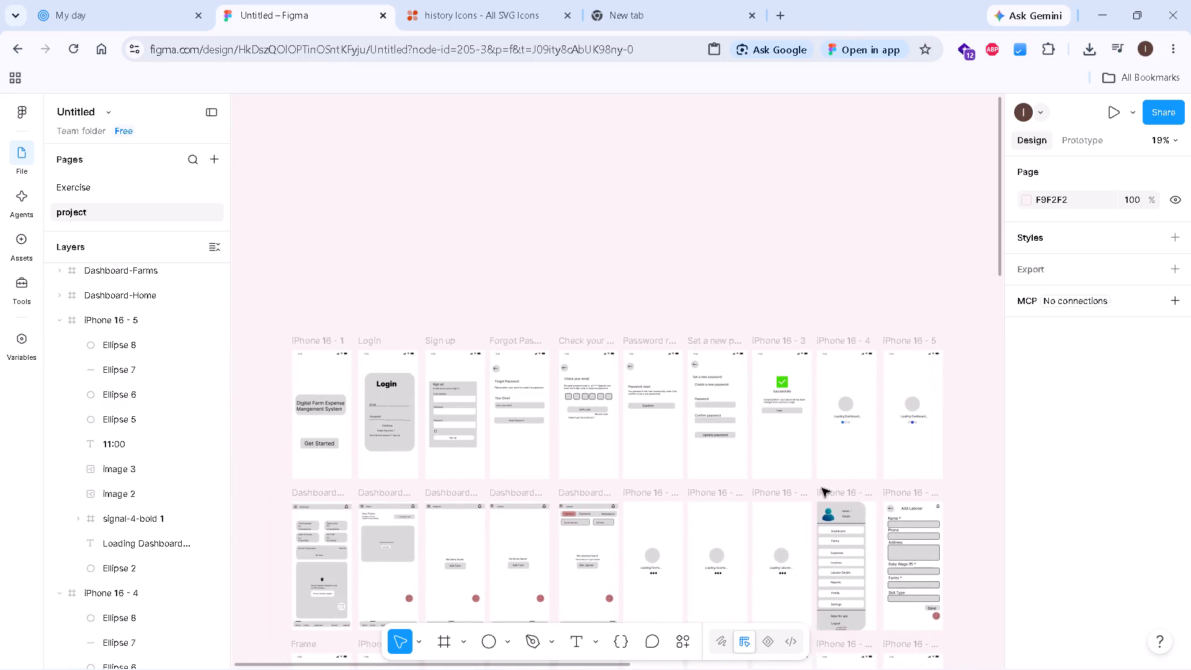
{"action": "scroll", "coordinate": [822, 488], "scroll_direction": "down", "scroll_amount": 1}
{"action": "scroll", "coordinate": [823, 484], "scroll_direction": "down", "scroll_amount": 2, "text": "ctrl"}
{"action": "scroll", "coordinate": [823, 484], "scroll_direction": "up", "scroll_amount": 1, "text": "ctrl"}
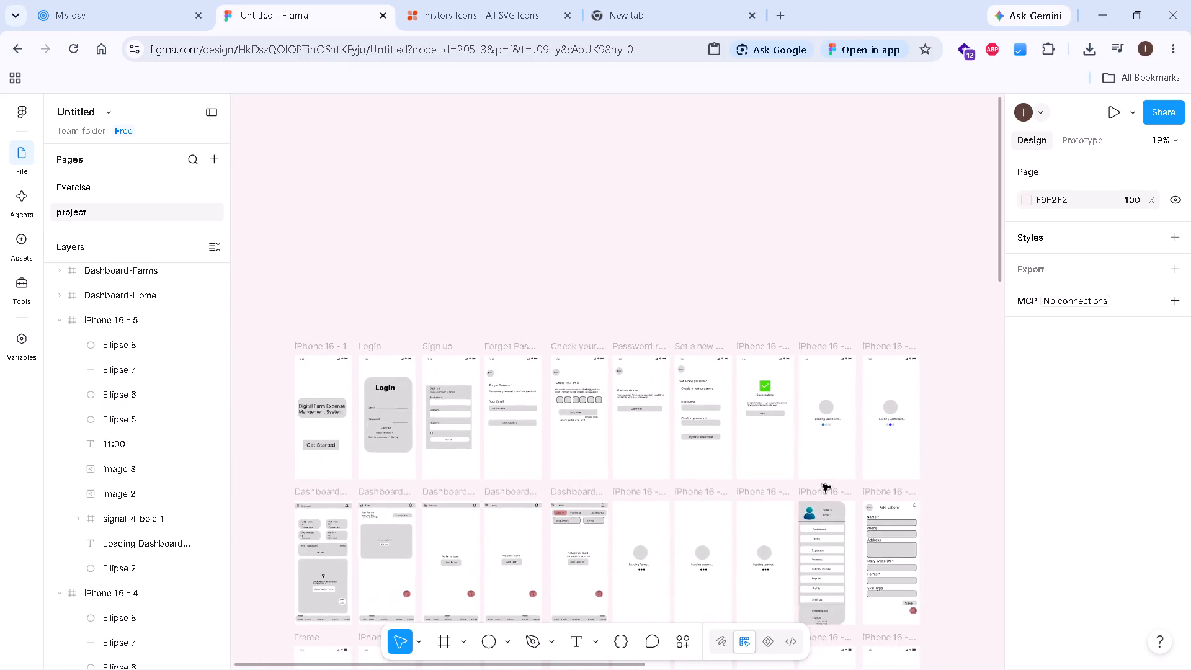
{"action": "scroll", "coordinate": [757, 494], "scroll_direction": "down", "scroll_amount": 5, "text": "ctrl"}
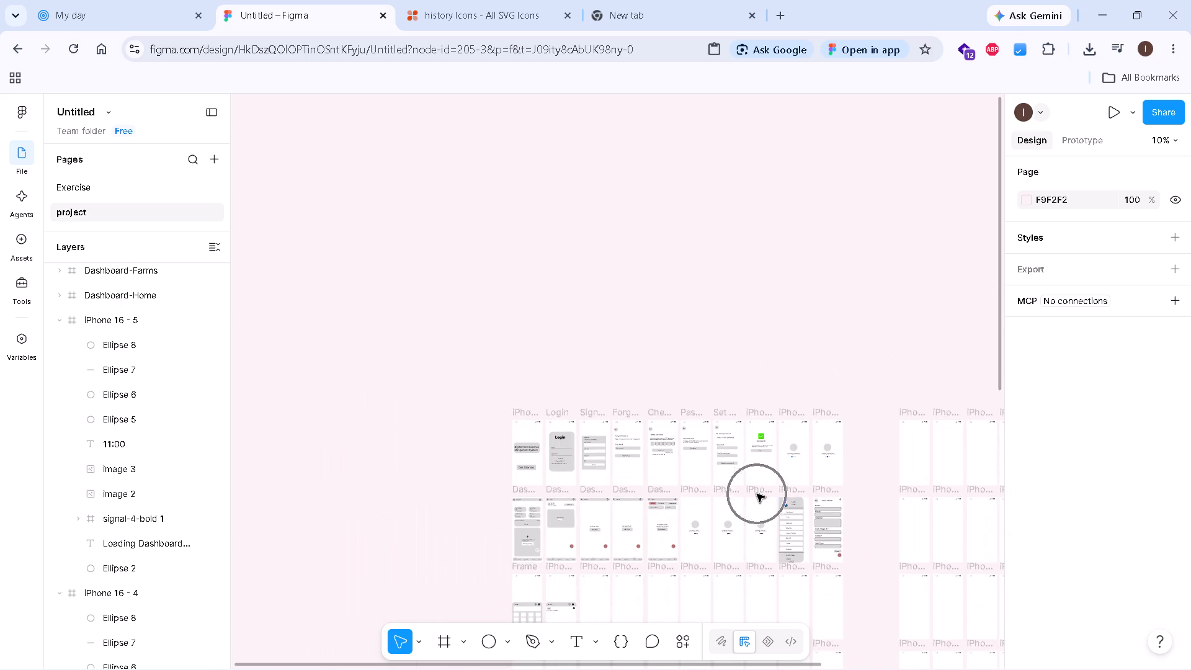
{"action": "key", "text": "h"}
{"action": "left_click_drag", "start_coordinate": [761, 508], "coordinate": [714, 365]}
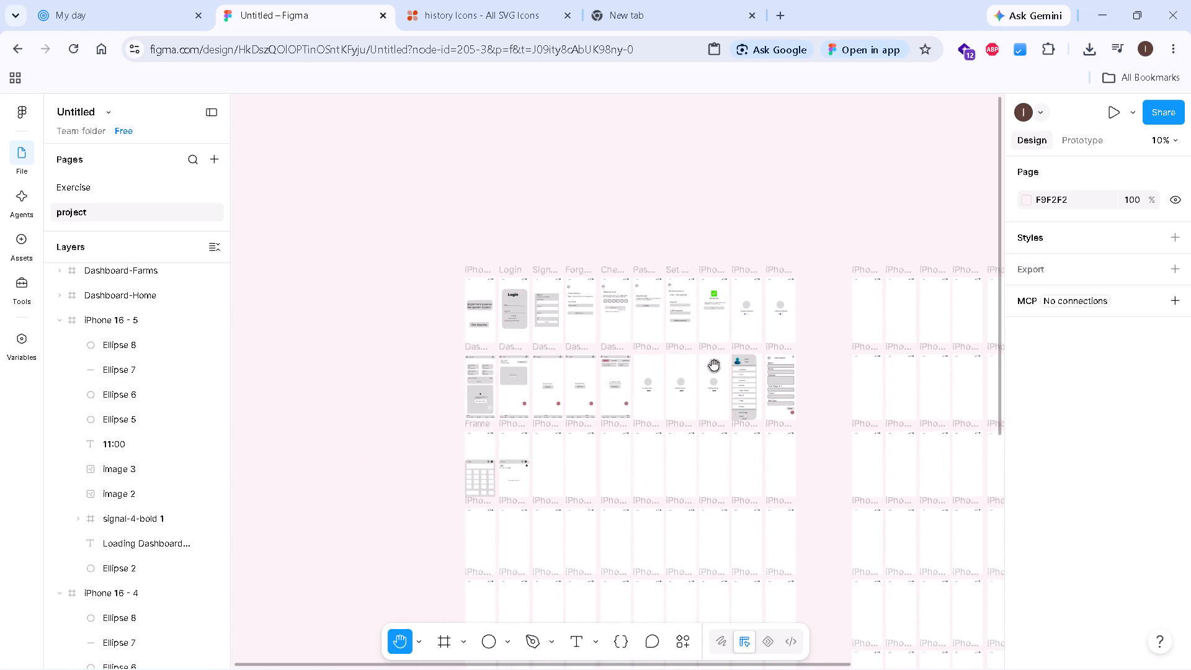
{"action": "scroll", "coordinate": [662, 442], "scroll_direction": "up", "scroll_amount": 4, "text": "ctrl"}
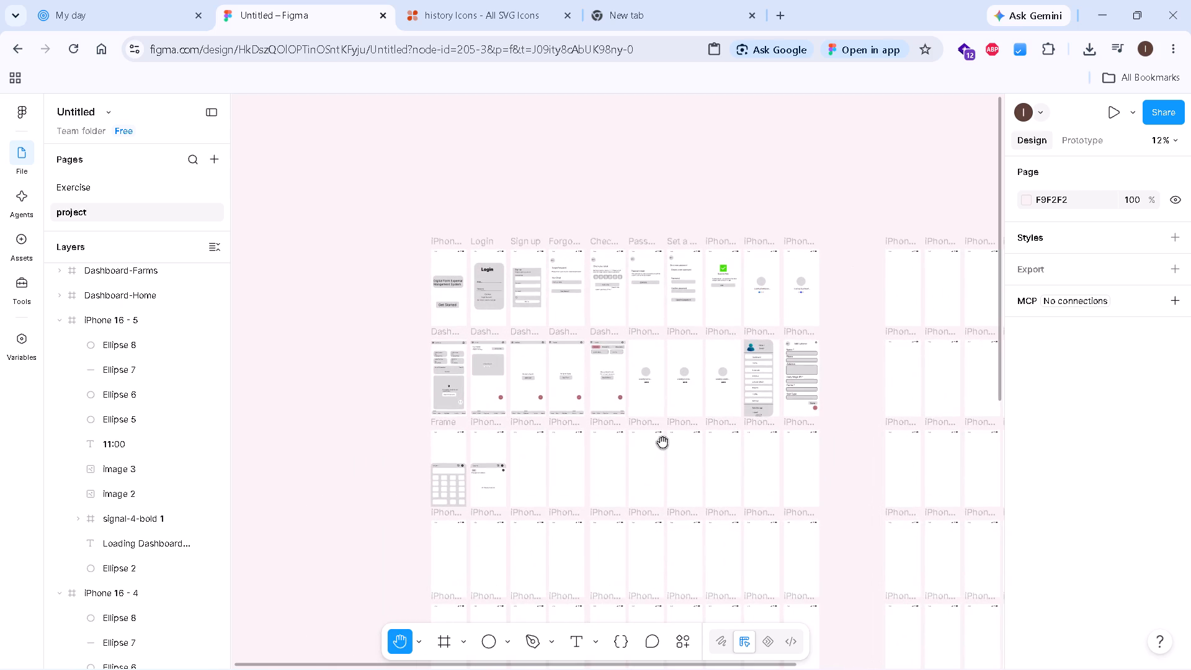
{"action": "scroll", "coordinate": [662, 442], "scroll_direction": "up", "scroll_amount": 6, "text": "ctrl"}
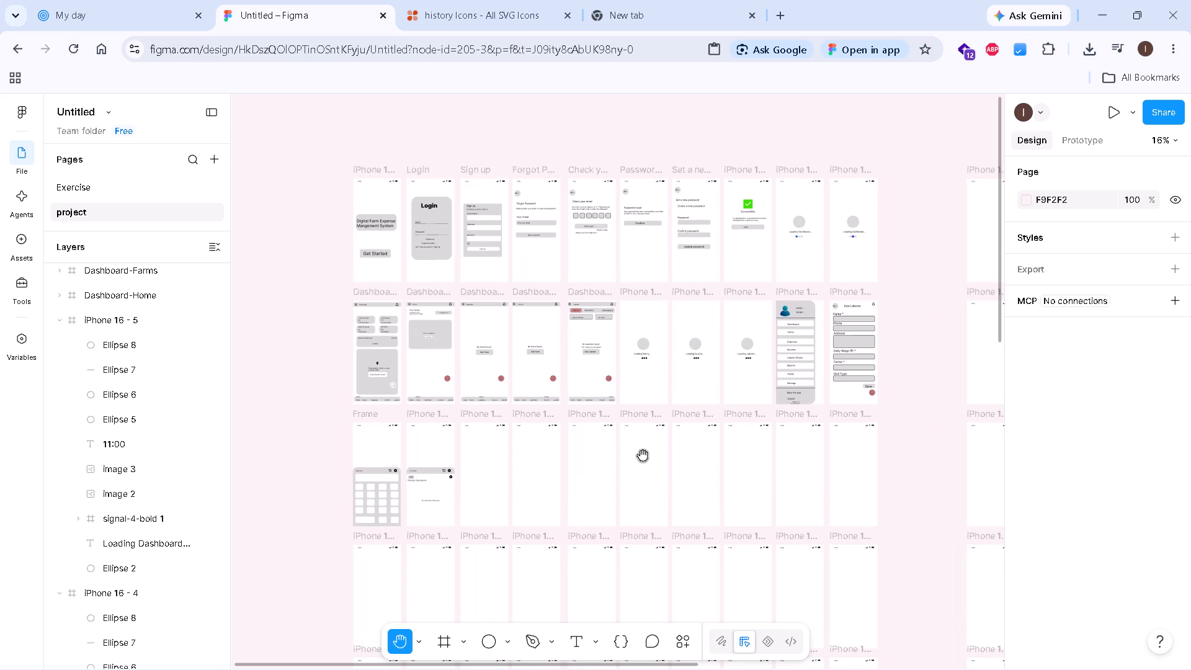
{"action": "scroll", "coordinate": [762, 433], "scroll_direction": "up", "scroll_amount": 8, "text": "ctrl"}
{"action": "left_click_drag", "start_coordinate": [720, 339], "coordinate": [727, 494], "text": "ctrl"}
{"action": "scroll", "coordinate": [728, 496], "scroll_direction": "up", "scroll_amount": 1, "text": "ctrl"}
{"action": "scroll", "coordinate": [728, 496], "scroll_direction": "down", "scroll_amount": 1, "text": "ctrl"}
{"action": "scroll", "coordinate": [728, 496], "scroll_direction": "up", "scroll_amount": 2, "text": "ctrl"}
{"action": "scroll", "coordinate": [728, 496], "scroll_direction": "down", "scroll_amount": 7, "text": "ctrl"}
{"action": "scroll", "coordinate": [670, 496], "scroll_direction": "up", "scroll_amount": 4, "text": "ctrl"}
{"action": "scroll", "coordinate": [670, 496], "scroll_direction": "down", "scroll_amount": 1, "text": "ctrl"}
{"action": "scroll", "coordinate": [670, 496], "scroll_direction": "up", "scroll_amount": 5, "text": "ctrl"}
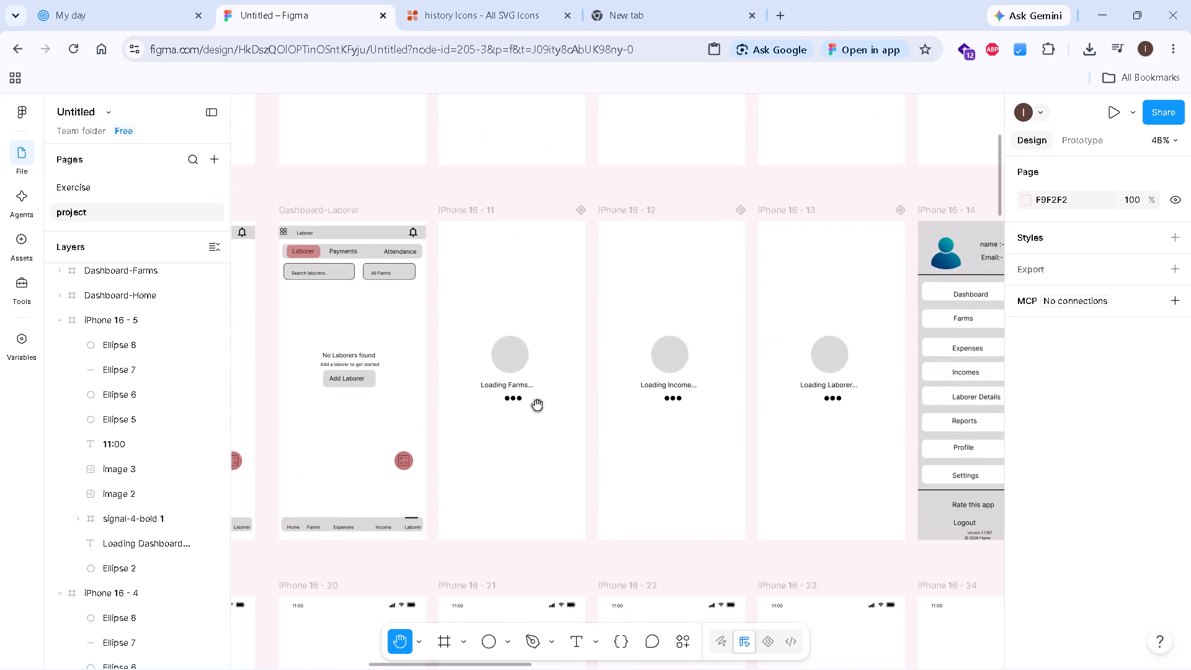
{"action": "scroll", "coordinate": [537, 405], "scroll_direction": "down", "scroll_amount": 11, "text": "ctrl"}
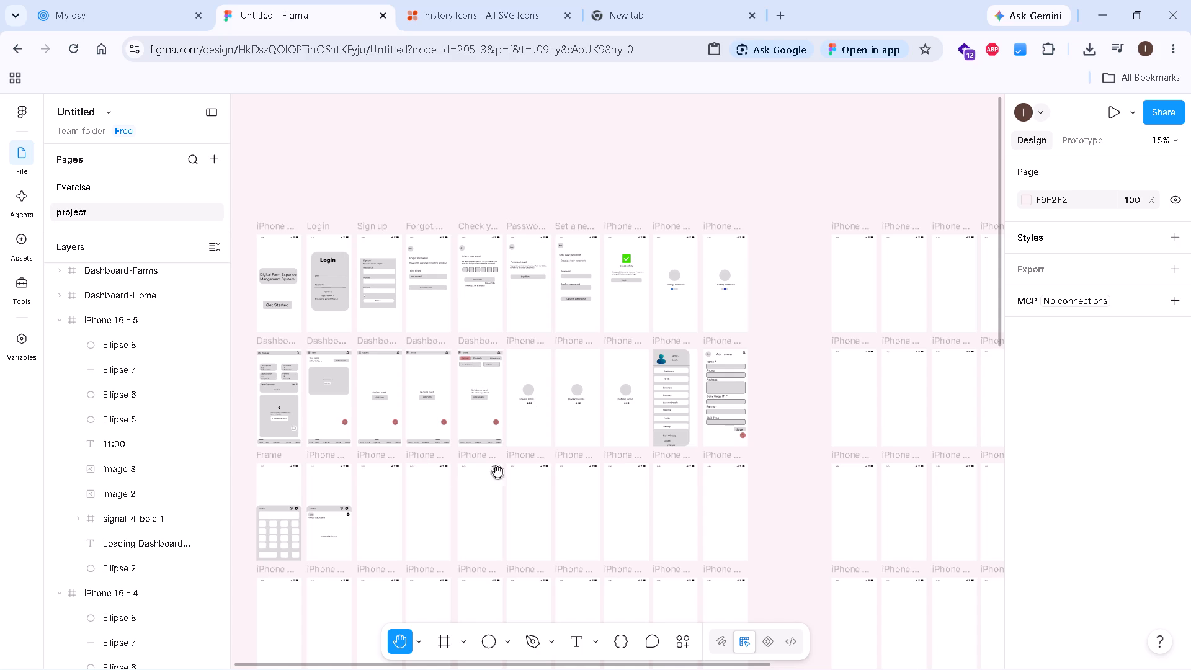
{"action": "scroll", "coordinate": [511, 459], "scroll_direction": "up", "scroll_amount": 4, "text": "ctrl"}
{"action": "scroll", "coordinate": [541, 427], "scroll_direction": "down", "scroll_amount": 6, "text": "ctrl"}
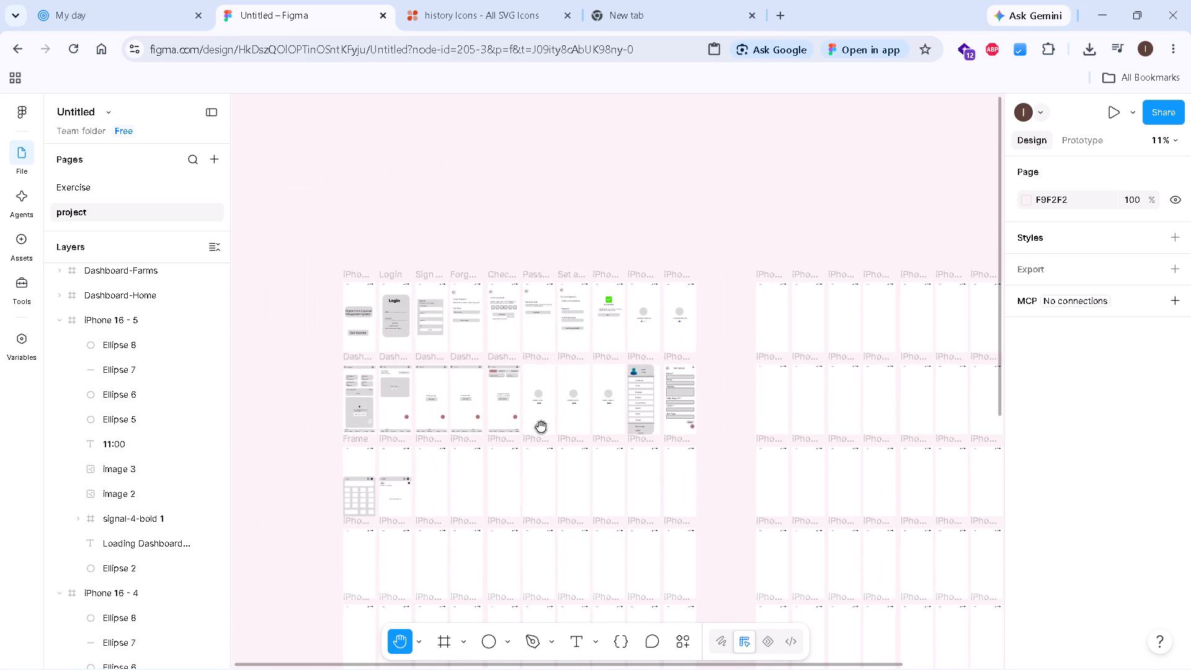
Look over the first two rows of frames, examining the loading screens from iPhone 16 - 11 to iPhone 16 - 13.
{"action": "left_click_drag", "start_coordinate": [449, 432], "coordinate": [533, 467], "text": "ctrl"}
{"action": "scroll", "coordinate": [550, 468], "scroll_direction": "up", "scroll_amount": 4, "text": "ctrl"}
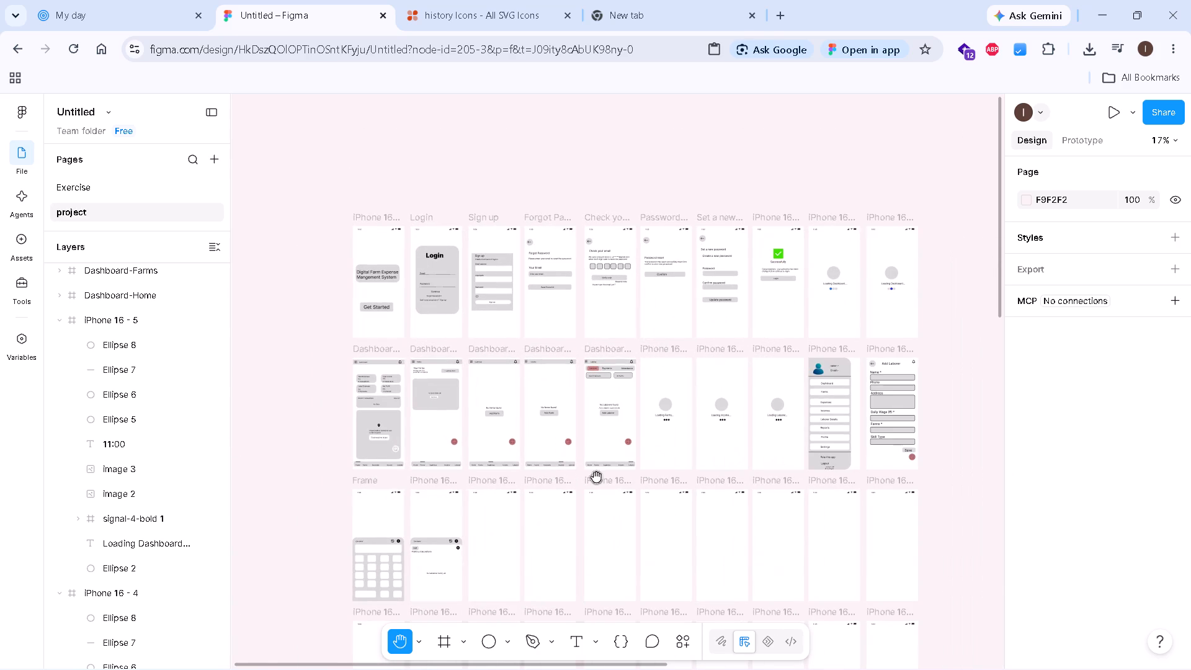
{"action": "left_click_drag", "start_coordinate": [731, 459], "coordinate": [631, 504], "text": "ctrl"}
{"action": "scroll", "coordinate": [698, 511], "scroll_direction": "up", "scroll_amount": 4, "text": "ctrl"}
{"action": "scroll", "coordinate": [698, 511], "scroll_direction": "down", "scroll_amount": 1, "text": "ctrl"}
{"action": "scroll", "coordinate": [698, 511], "scroll_direction": "up", "scroll_amount": 3, "text": "ctrl"}
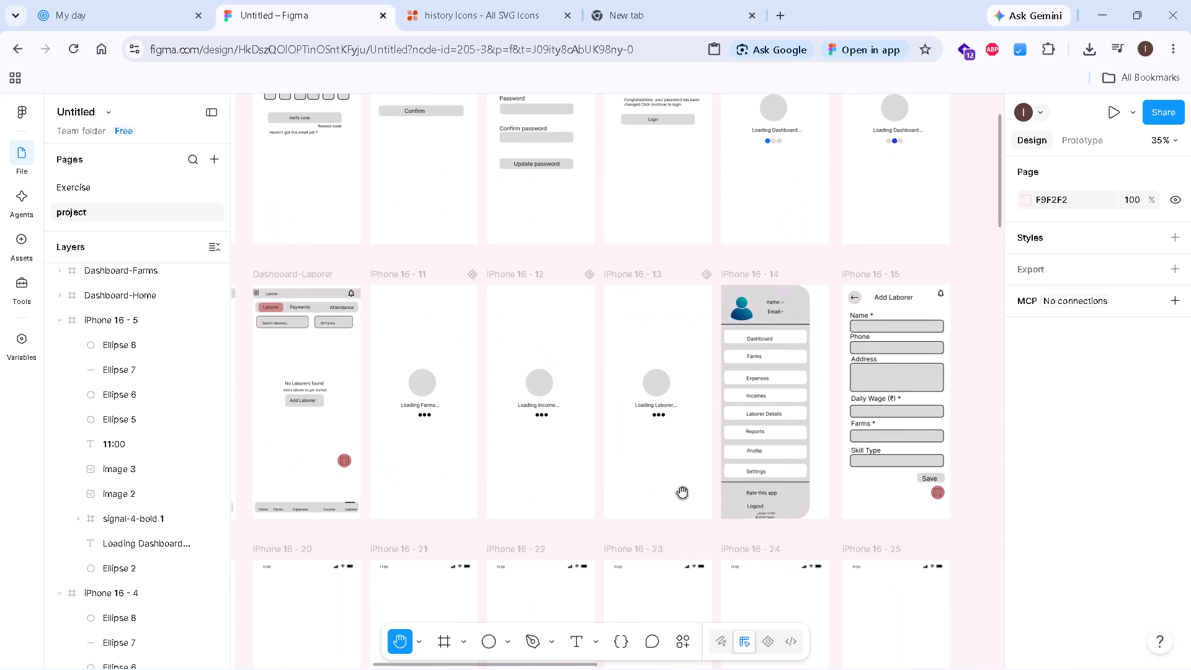
{"action": "scroll", "coordinate": [682, 493], "scroll_direction": "down", "scroll_amount": 11, "text": "ctrl"}
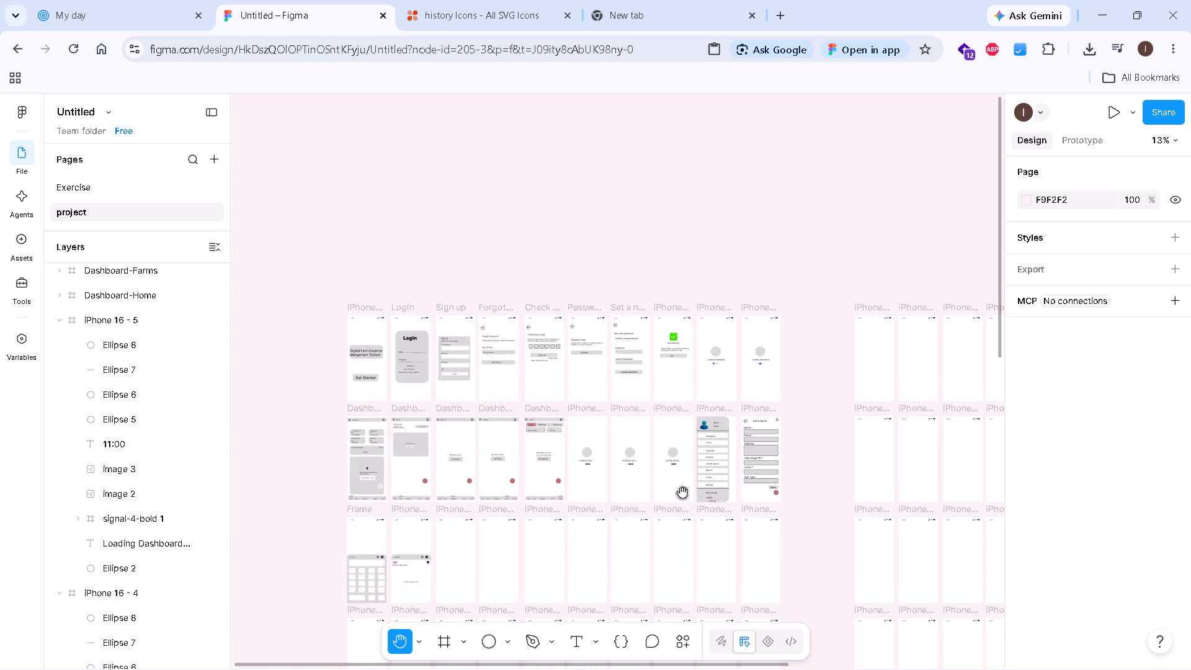
Move the iPhone 16 - 13 frame out of the second row into the empty canvas area above the first row.
{"action": "key", "text": "v"}
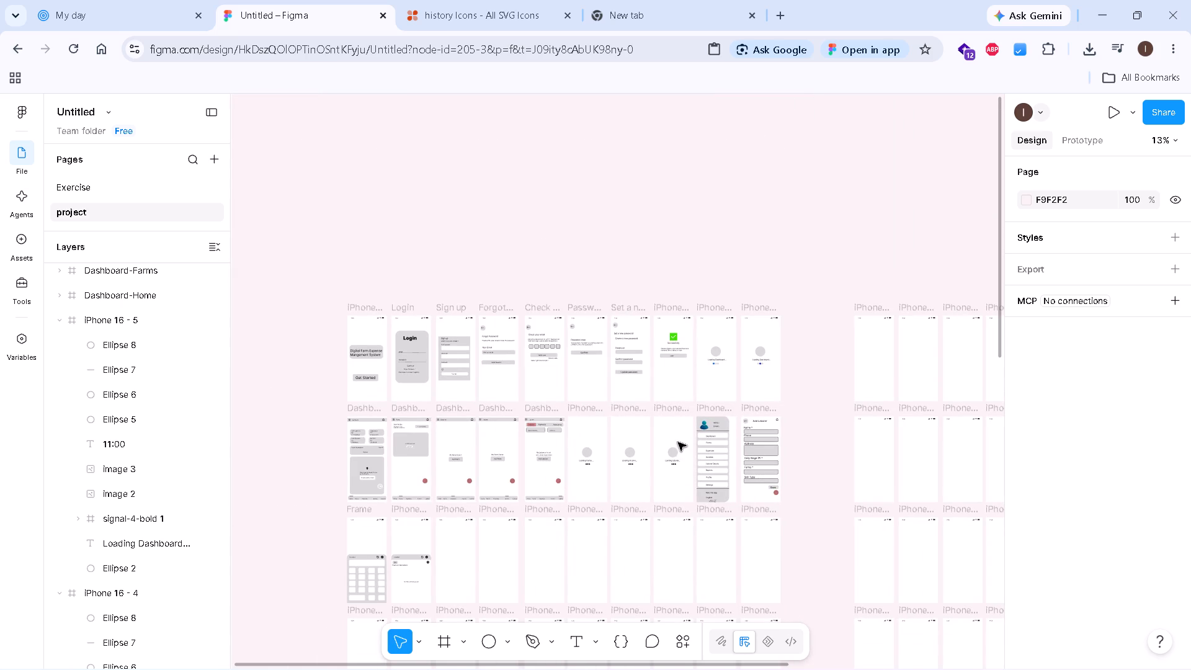
{"action": "scroll", "coordinate": [676, 424], "scroll_direction": "up", "scroll_amount": 8, "text": "ctrl"}
{"action": "scroll", "coordinate": [675, 506], "scroll_direction": "down", "scroll_amount": 6, "text": "ctrl"}
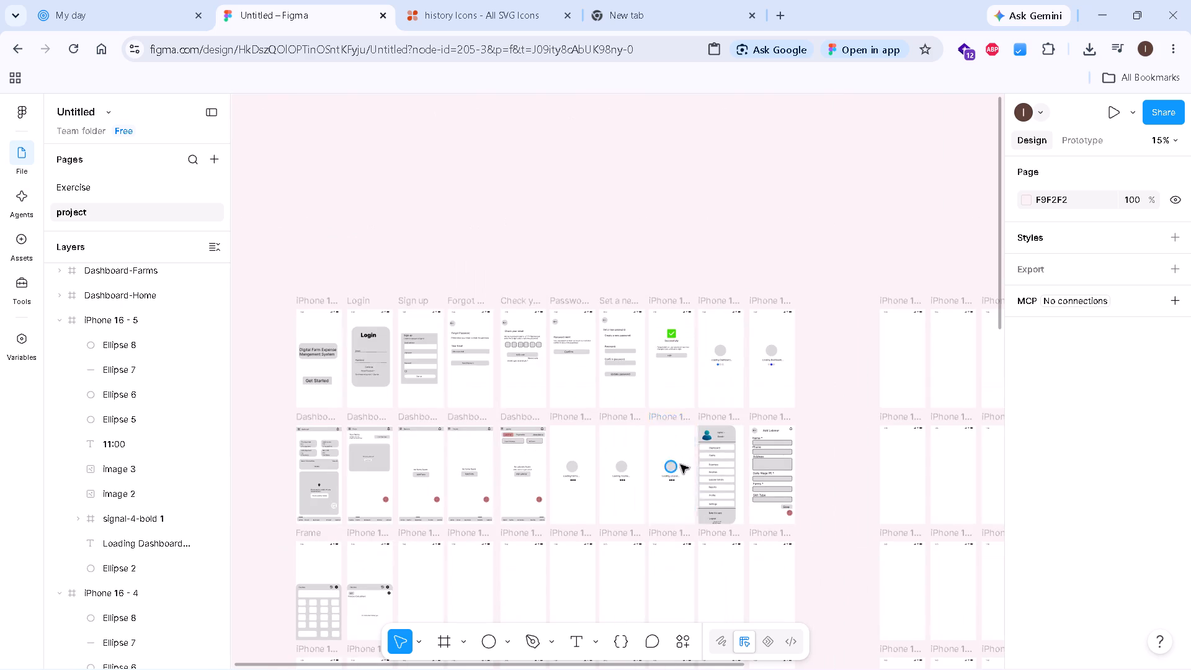
{"action": "left_click_drag", "start_coordinate": [665, 415], "coordinate": [628, 444], "text": "ctrl"}
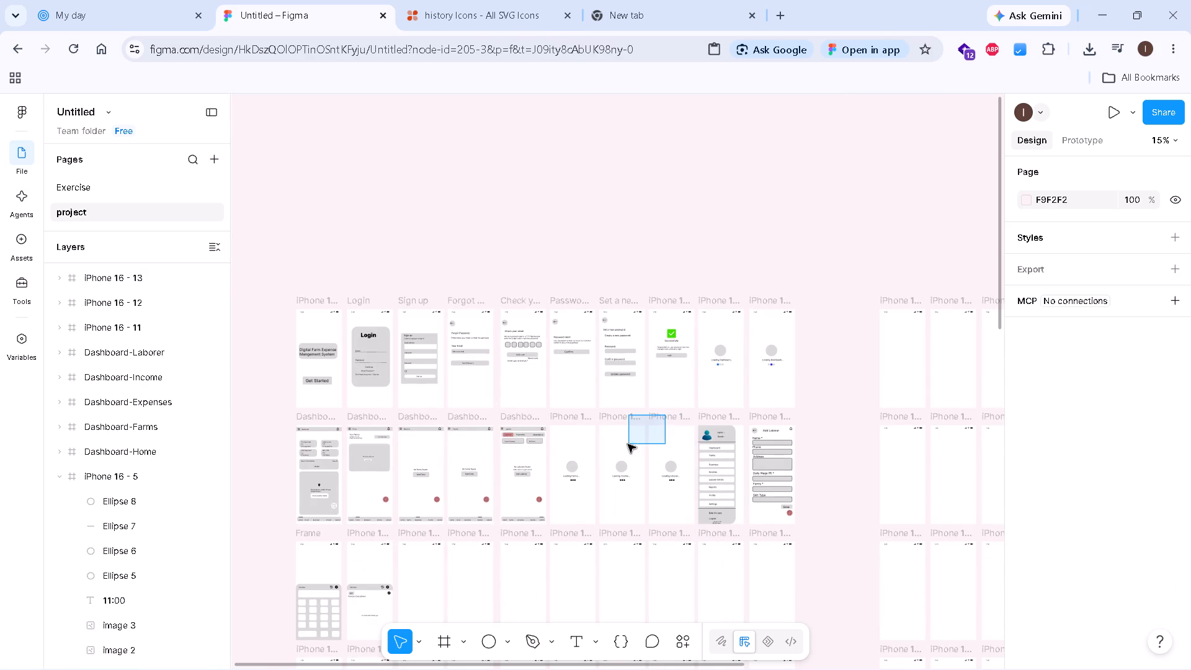
{"action": "left_click_drag", "start_coordinate": [628, 444], "coordinate": [630, 444], "text": "ctrl"}
{"action": "left_click", "coordinate": [675, 418]}
{"action": "left_click_drag", "start_coordinate": [675, 418], "coordinate": [543, 145]}
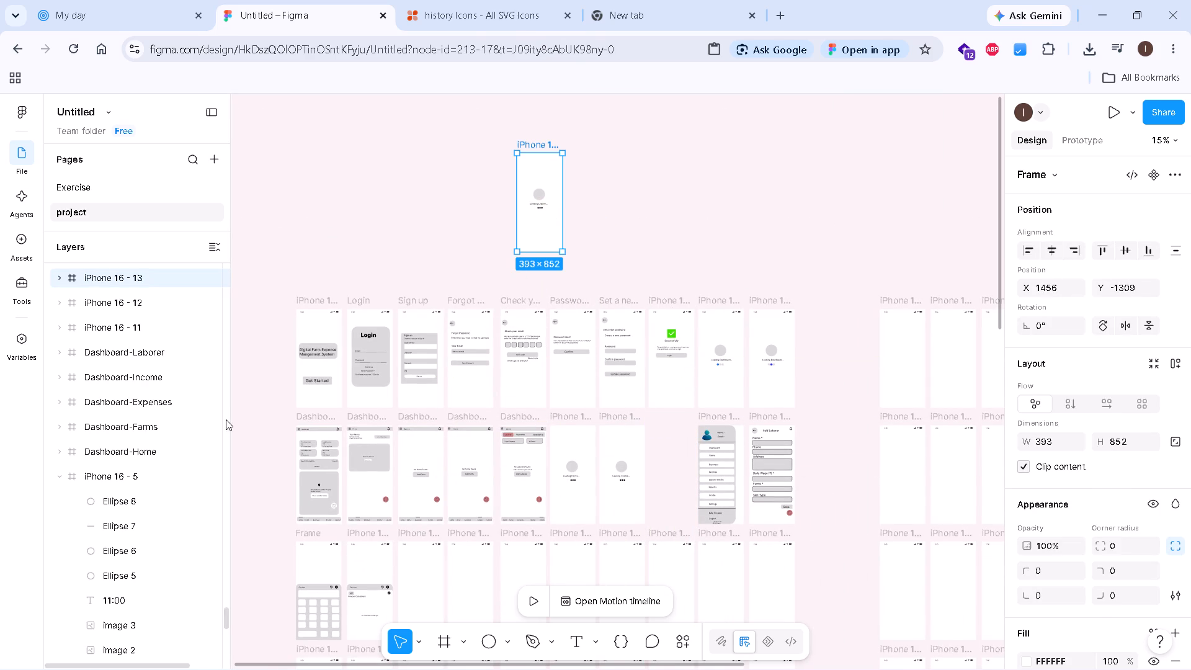
Shift the seven frames from Dashboard-Home to iPhone 16 - 12 one slot right into the gap, keeping them aligned at Y 1043.
{"action": "left_click", "coordinate": [270, 414]}
{"action": "left_click_drag", "start_coordinate": [281, 419], "coordinate": [560, 523]}
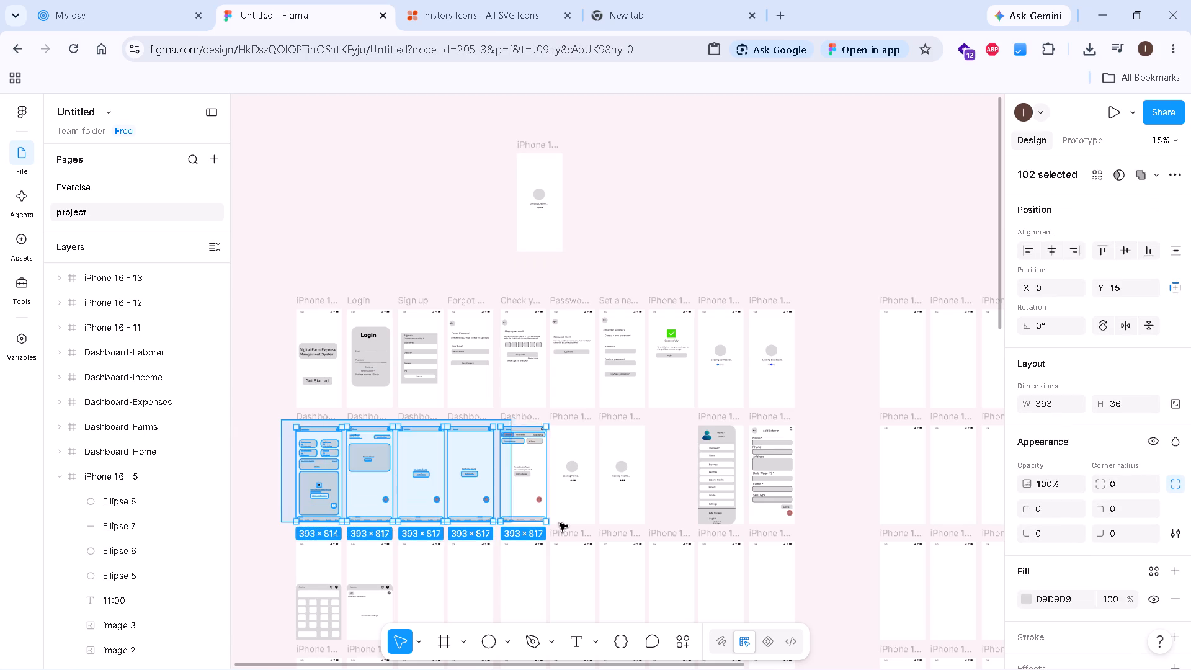
{"action": "left_click_drag", "start_coordinate": [560, 523], "coordinate": [669, 525]}
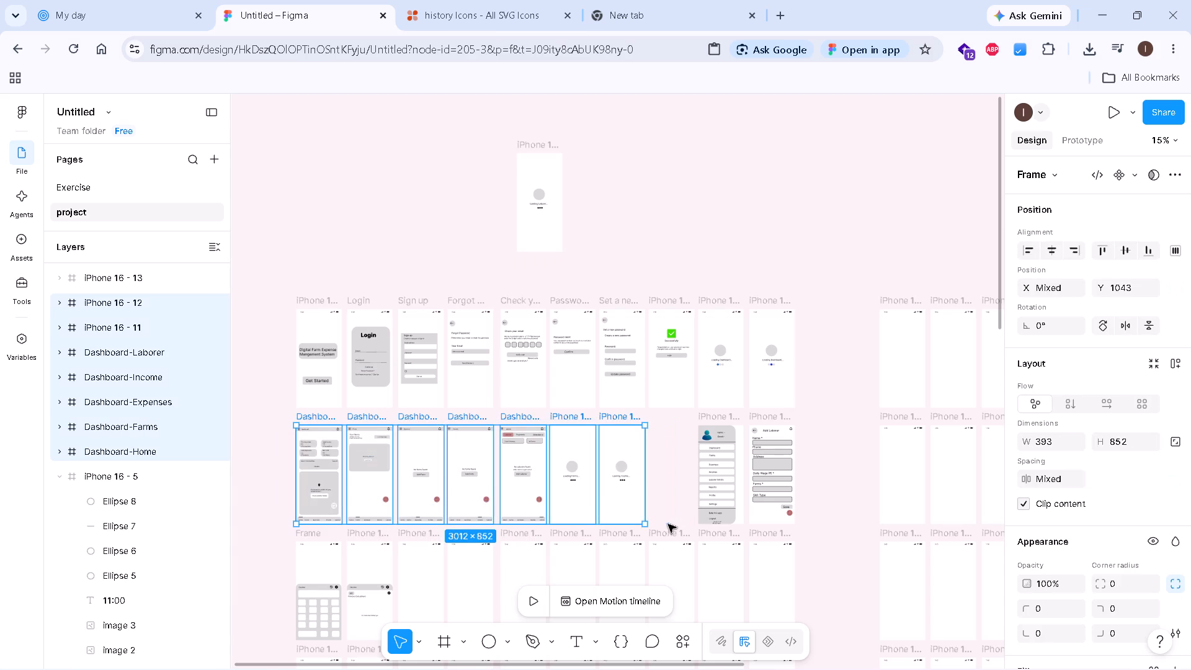
{"action": "left_click_drag", "start_coordinate": [420, 452], "coordinate": [447, 456]}
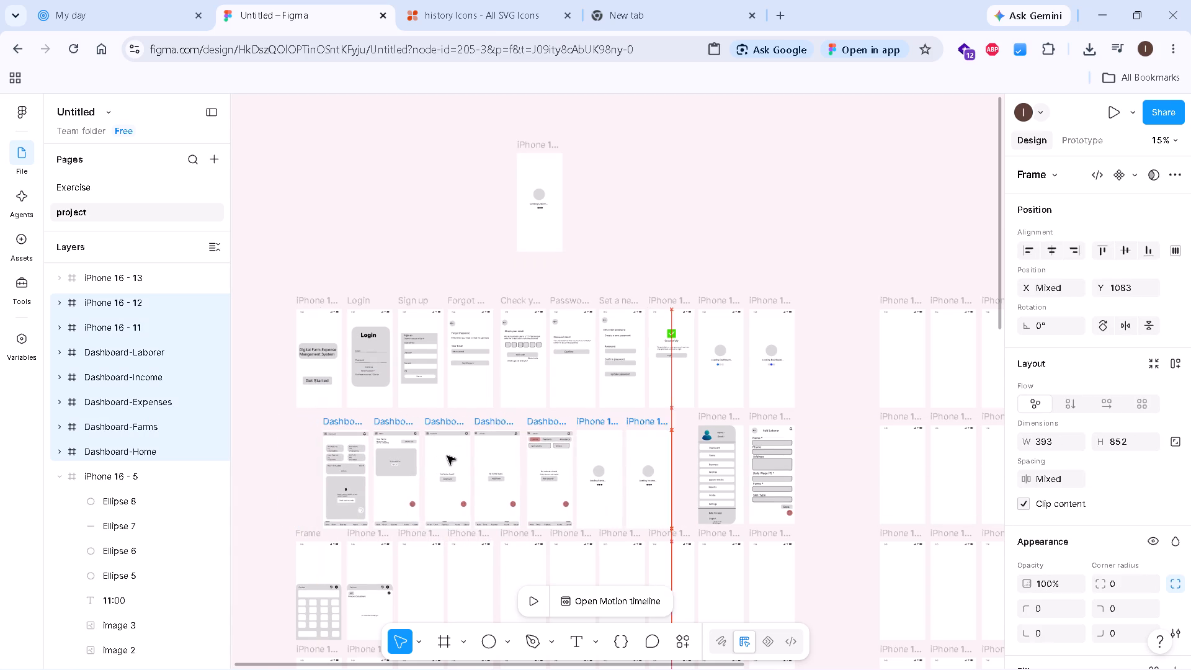
{"action": "left_click_drag", "start_coordinate": [447, 456], "coordinate": [470, 455]}
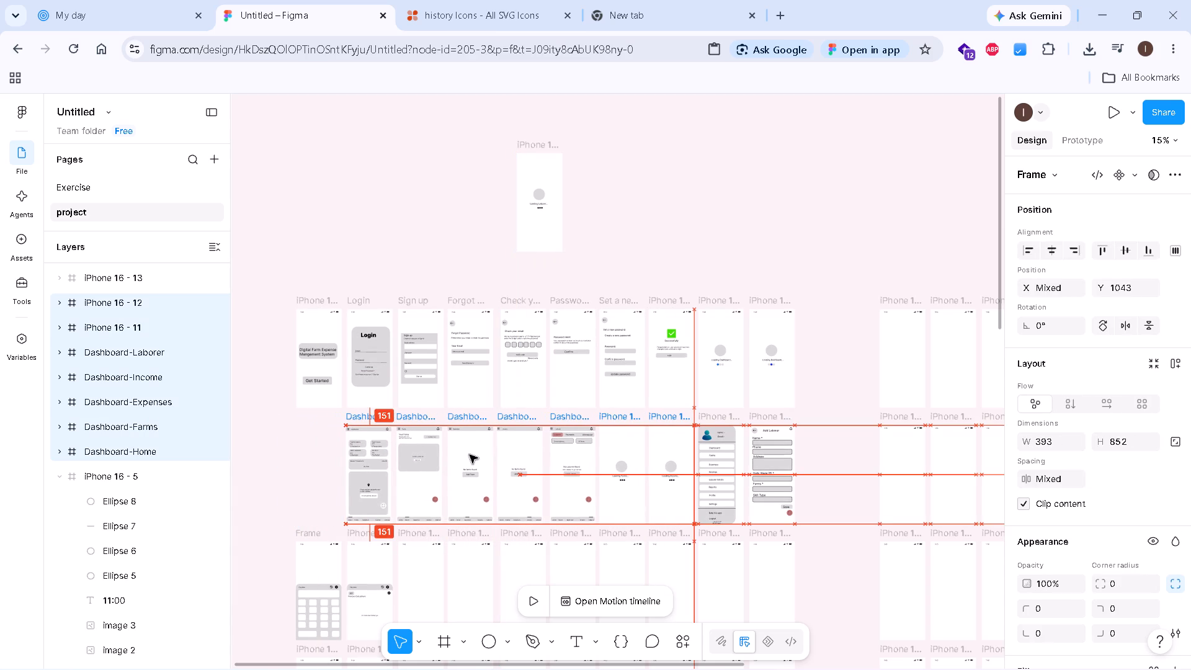
{"action": "left_click_drag", "start_coordinate": [470, 455], "coordinate": [469, 446]}
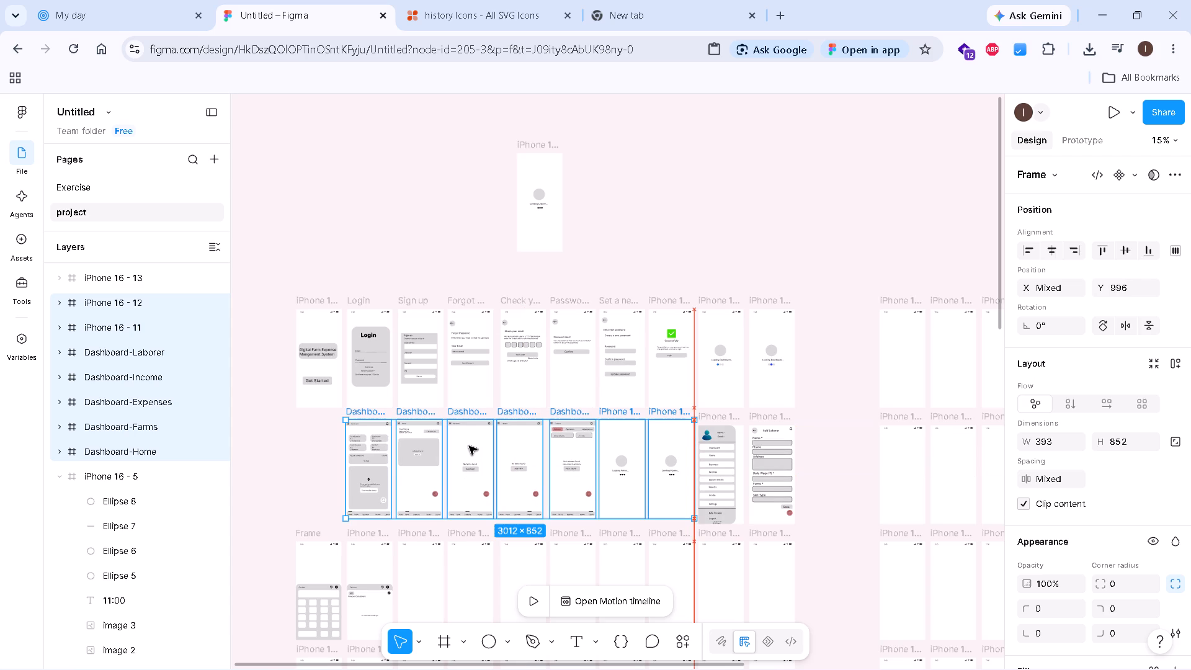
{"action": "left_click_drag", "start_coordinate": [469, 446], "coordinate": [470, 445]}
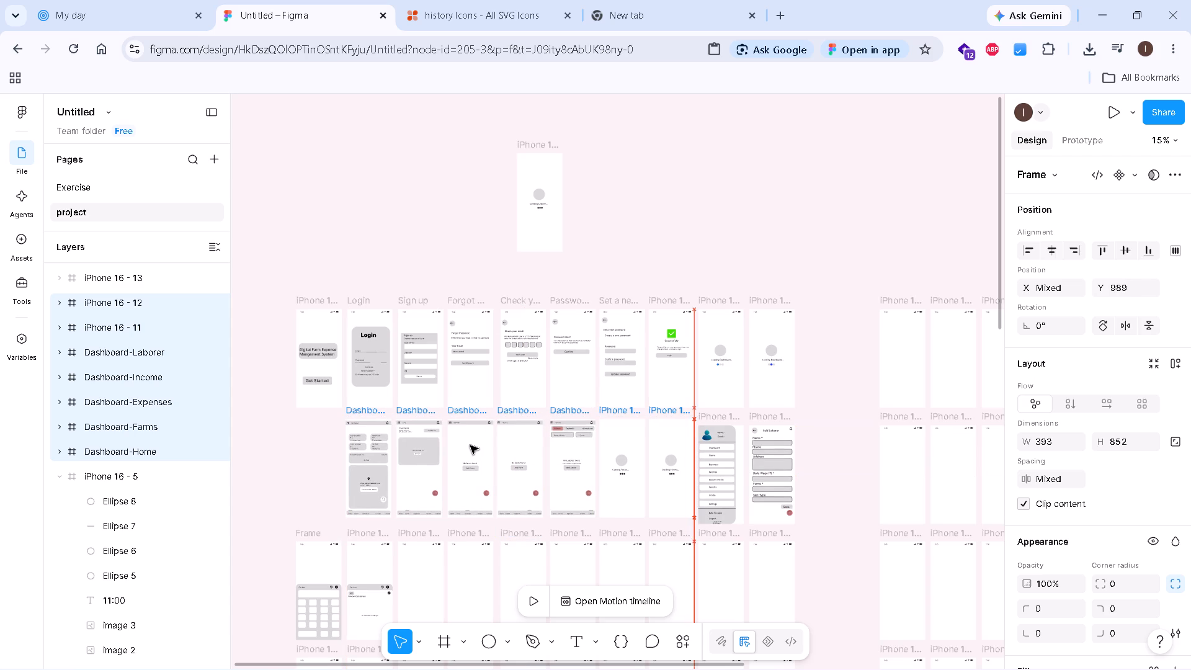
{"action": "left_click_drag", "start_coordinate": [470, 445], "coordinate": [470, 449]}
{"action": "left_click", "coordinate": [287, 456]}
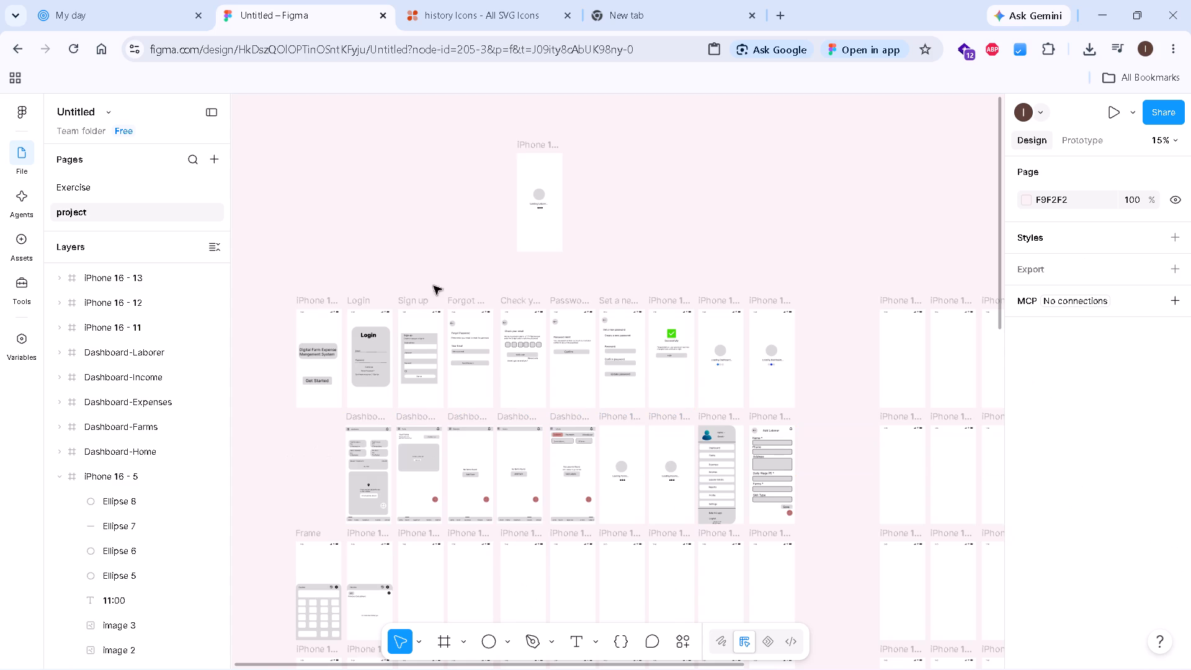
Place the iPhone 16 - 13 frame in the free slot before Dashboard-Home, at about X -454, Y 1043.
{"action": "left_click_drag", "start_coordinate": [547, 145], "coordinate": [342, 410]}
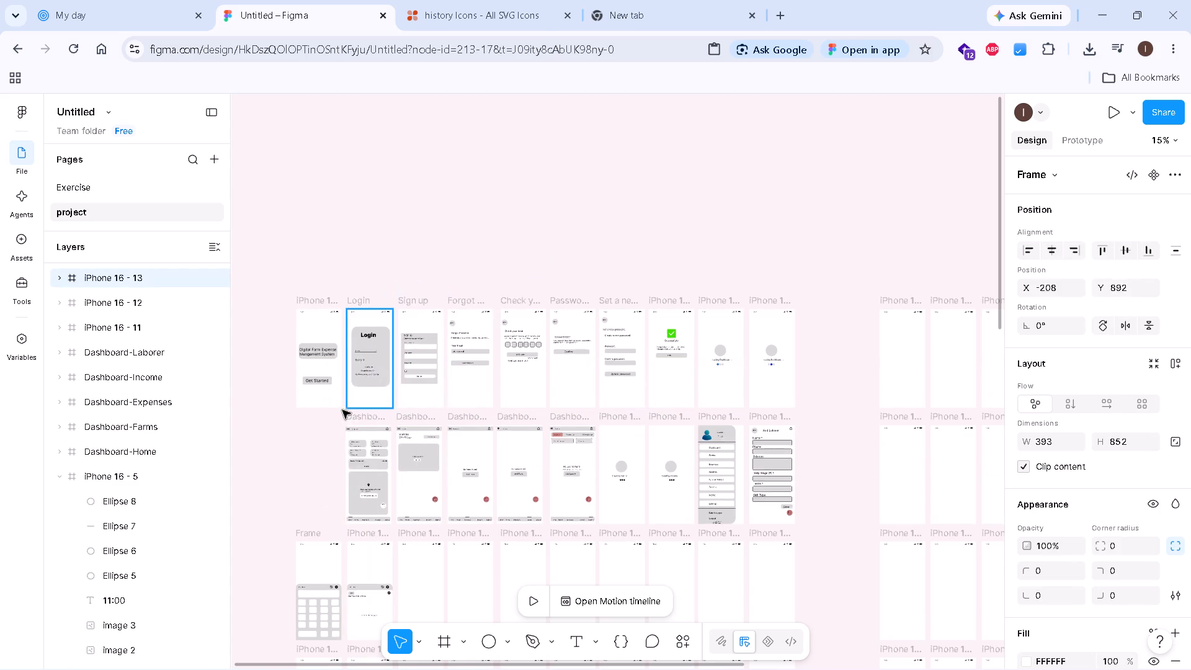
{"action": "left_click_drag", "start_coordinate": [342, 410], "coordinate": [331, 419]}
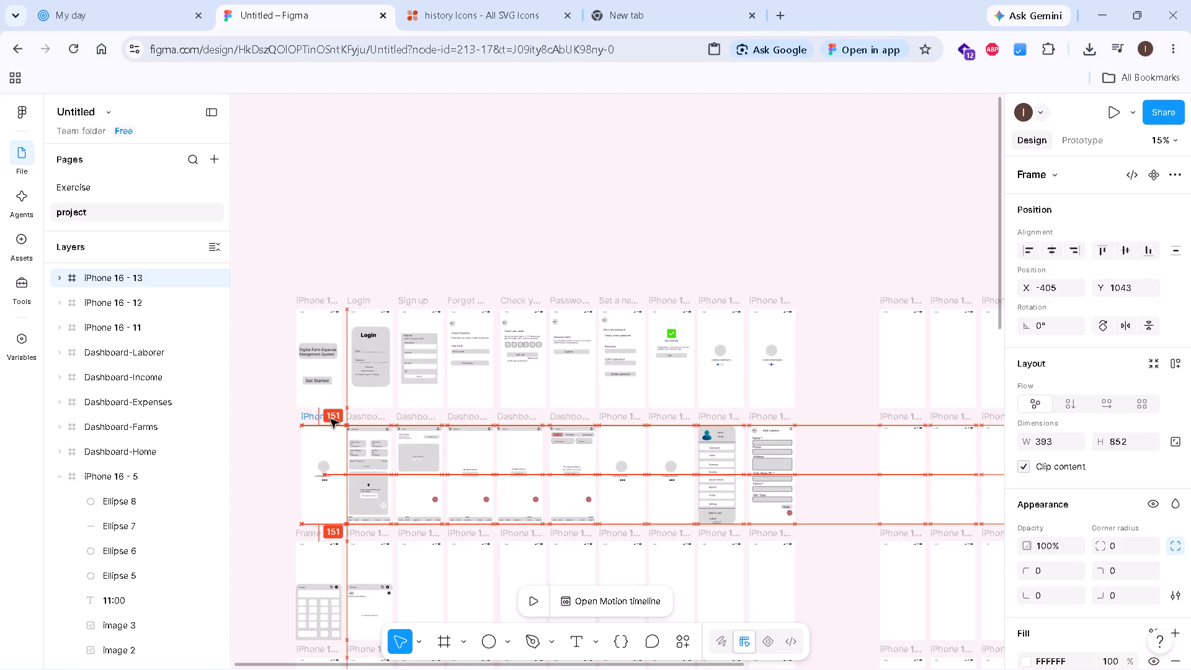
{"action": "left_click_drag", "start_coordinate": [331, 419], "coordinate": [328, 418]}
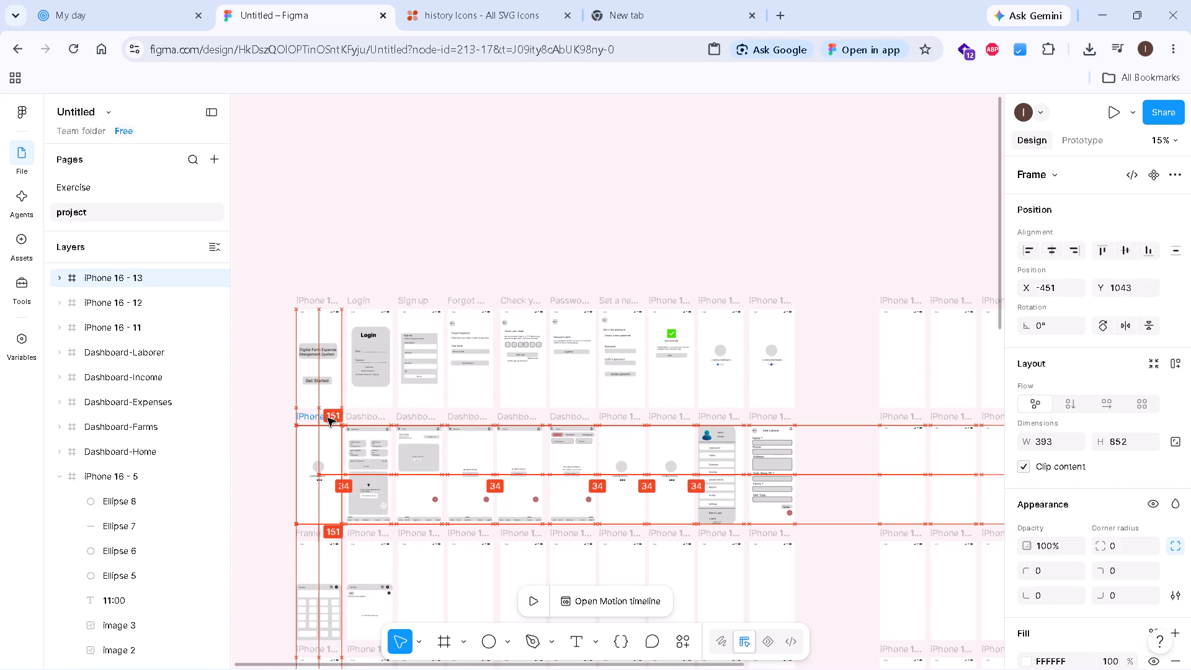
{"action": "left_click_drag", "start_coordinate": [328, 418], "coordinate": [326, 418]}
{"action": "left_click", "coordinate": [278, 429]}
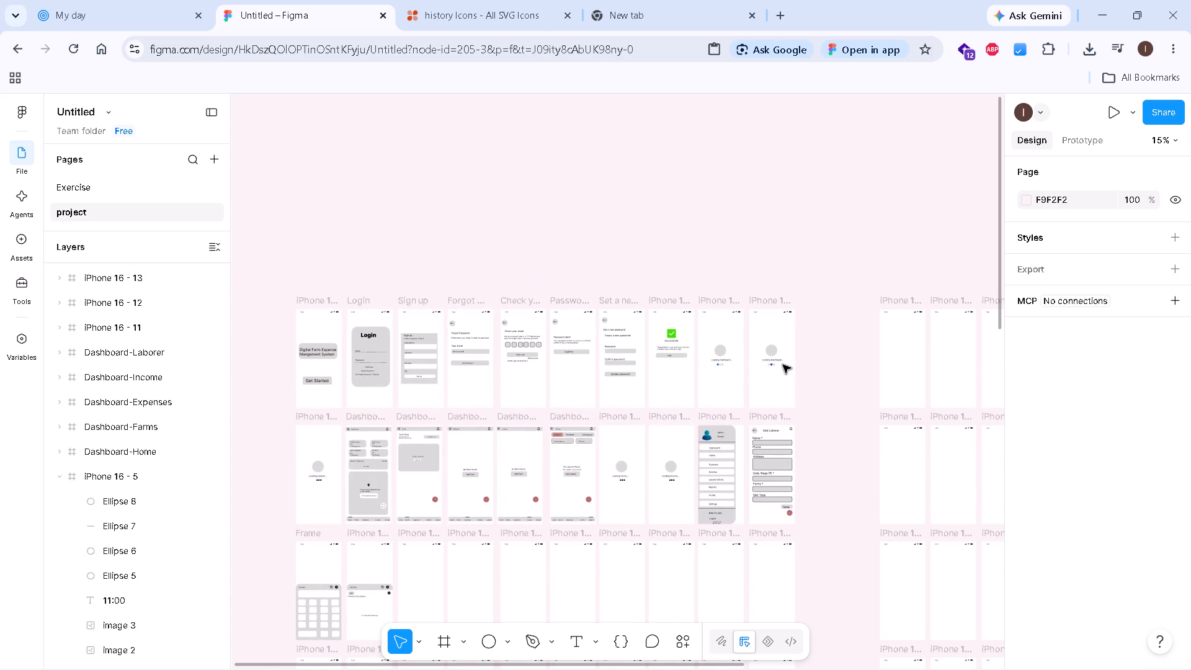
Delete the black 3-dots-move 1 icon from the iPhone 16 - 13 frame.
{"action": "scroll", "coordinate": [783, 365], "scroll_direction": "up", "scroll_amount": 6}
{"action": "scroll", "coordinate": [786, 379], "scroll_direction": "down", "scroll_amount": 1, "text": "ctrl"}
{"action": "scroll", "coordinate": [786, 379], "scroll_direction": "up", "scroll_amount": 1, "text": "ctrl"}
{"action": "scroll", "coordinate": [786, 379], "scroll_direction": "down", "scroll_amount": 6, "text": "ctrl"}
{"action": "scroll", "coordinate": [375, 486], "scroll_direction": "up", "scroll_amount": 4, "text": "ctrl"}
{"action": "scroll", "coordinate": [375, 486], "scroll_direction": "down", "scroll_amount": 1, "text": "ctrl"}
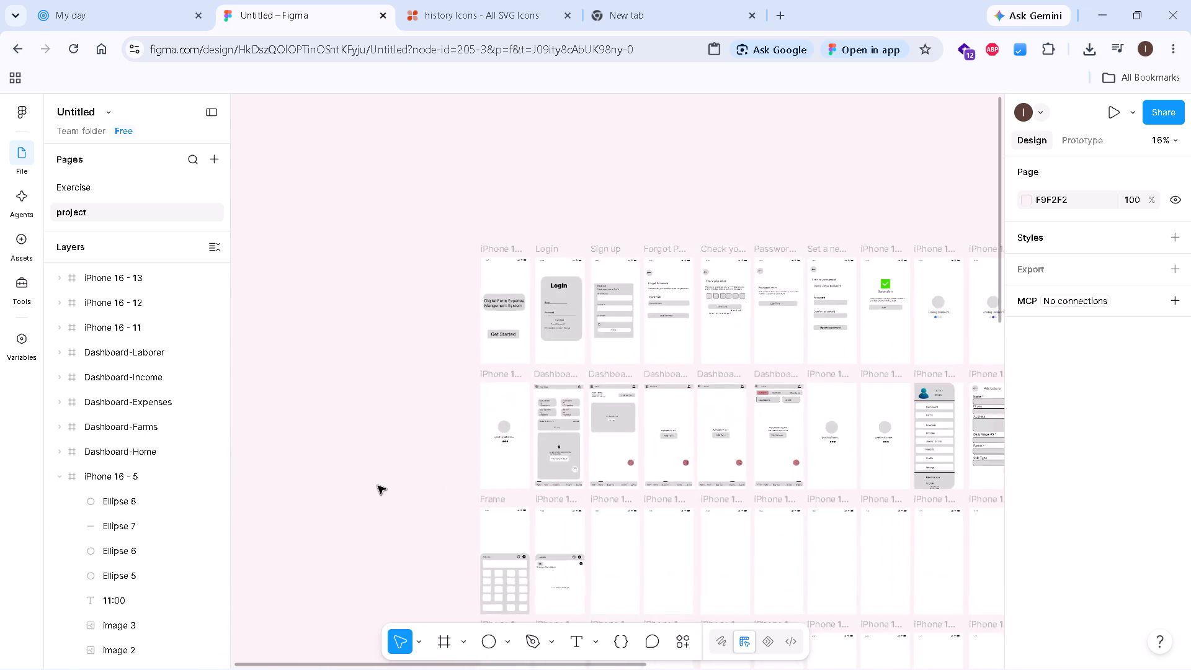
{"action": "scroll", "coordinate": [470, 499], "scroll_direction": "up", "scroll_amount": 6, "text": "ctrl"}
{"action": "left_click", "coordinate": [543, 385]}
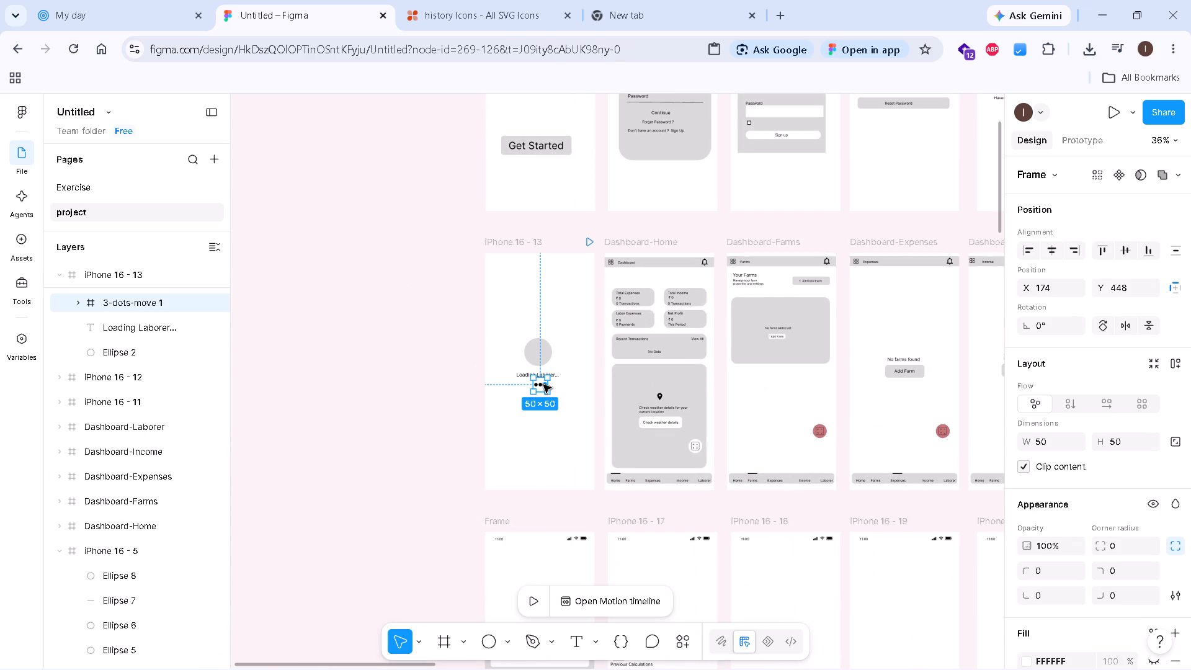
{"action": "key", "text": "Delete"}
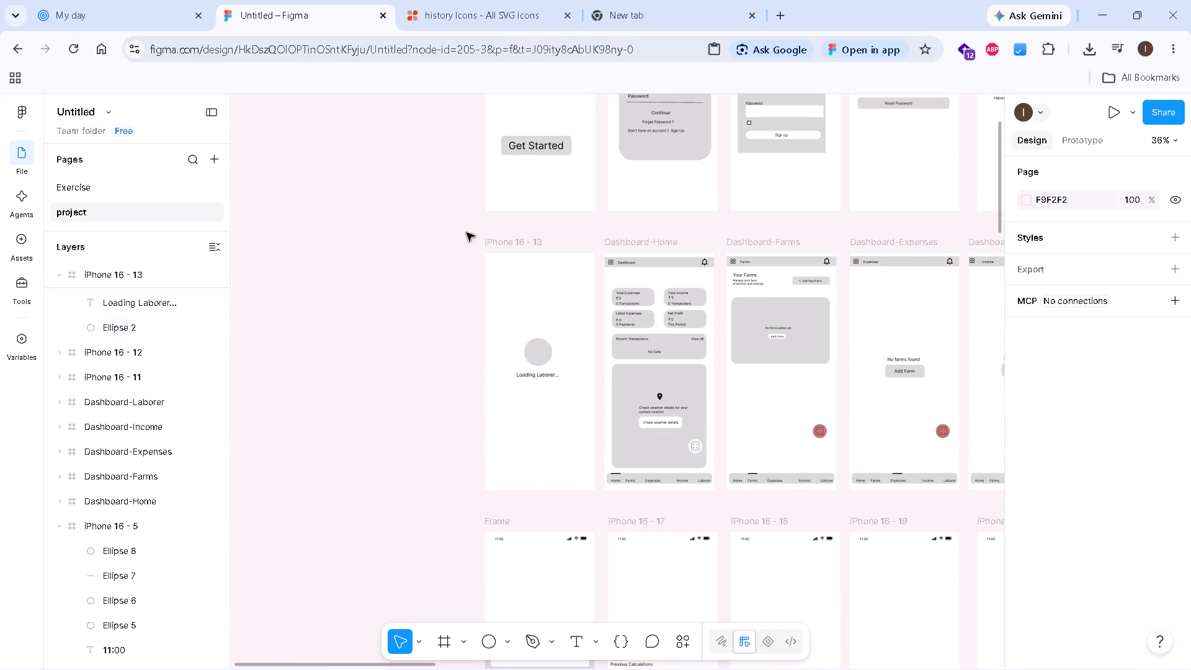
Paste the copied row of three dots into the iPhone 16 - 13 frame.
{"action": "left_click", "coordinate": [500, 240]}
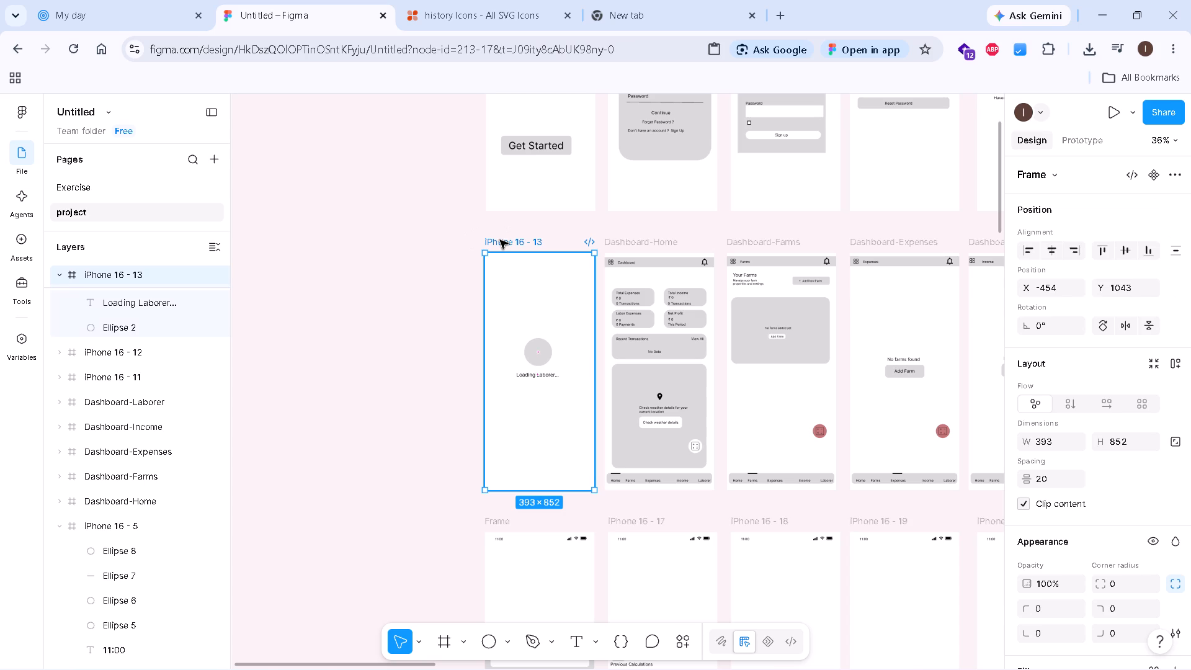
{"action": "key", "text": "ctrl+v"}
{"action": "left_click", "coordinate": [411, 383]}
Recolour the first dot in the iPhone 16 - 13 frame to light grey D9D9D9.
{"action": "scroll", "coordinate": [566, 436], "scroll_direction": "up", "scroll_amount": 4, "text": "ctrl"}
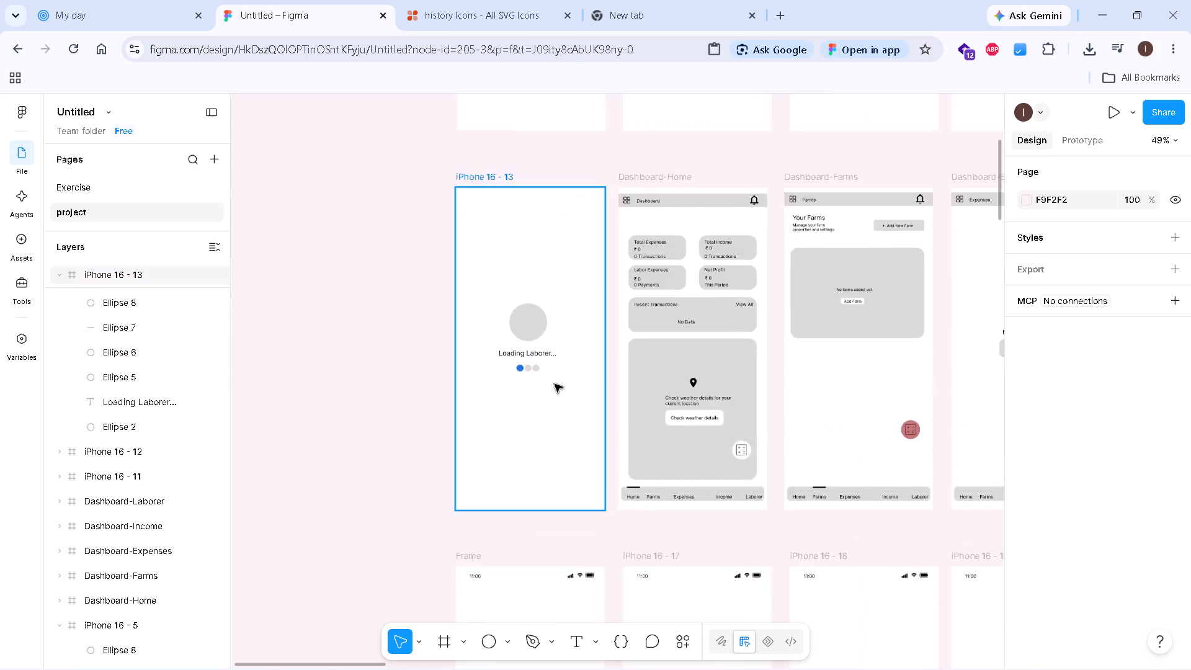
{"action": "scroll", "coordinate": [555, 384], "scroll_direction": "up", "scroll_amount": 8, "text": "ctrl"}
{"action": "left_click", "coordinate": [469, 368], "text": "ctrl"}
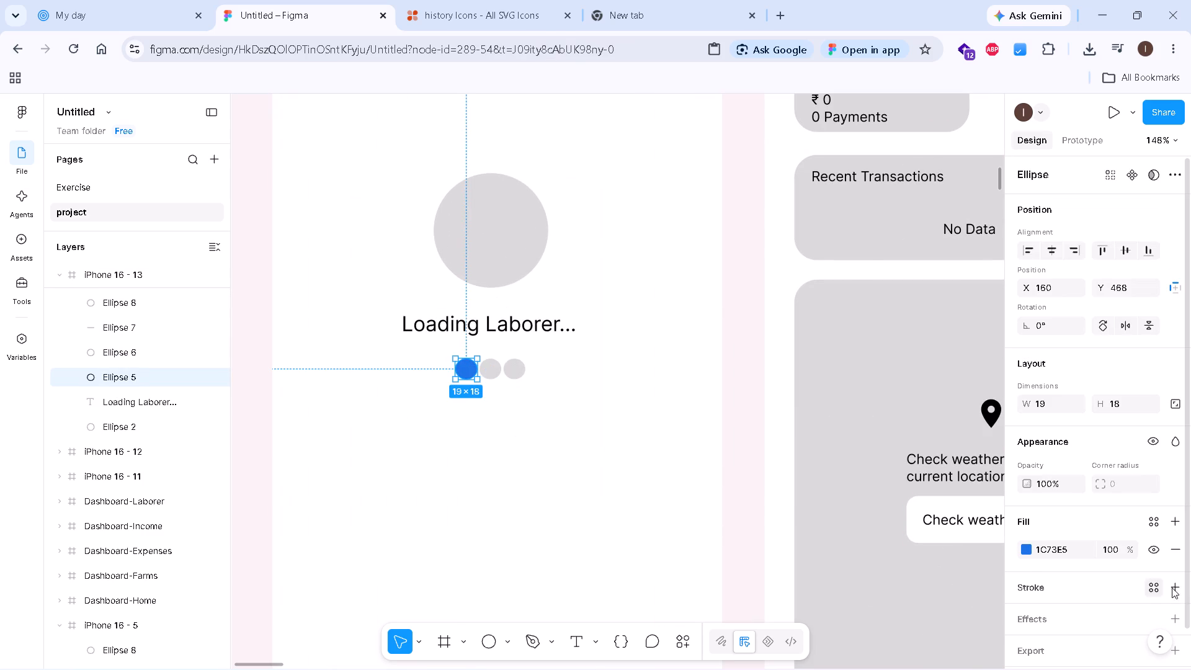
{"action": "left_click", "coordinate": [1023, 551]}
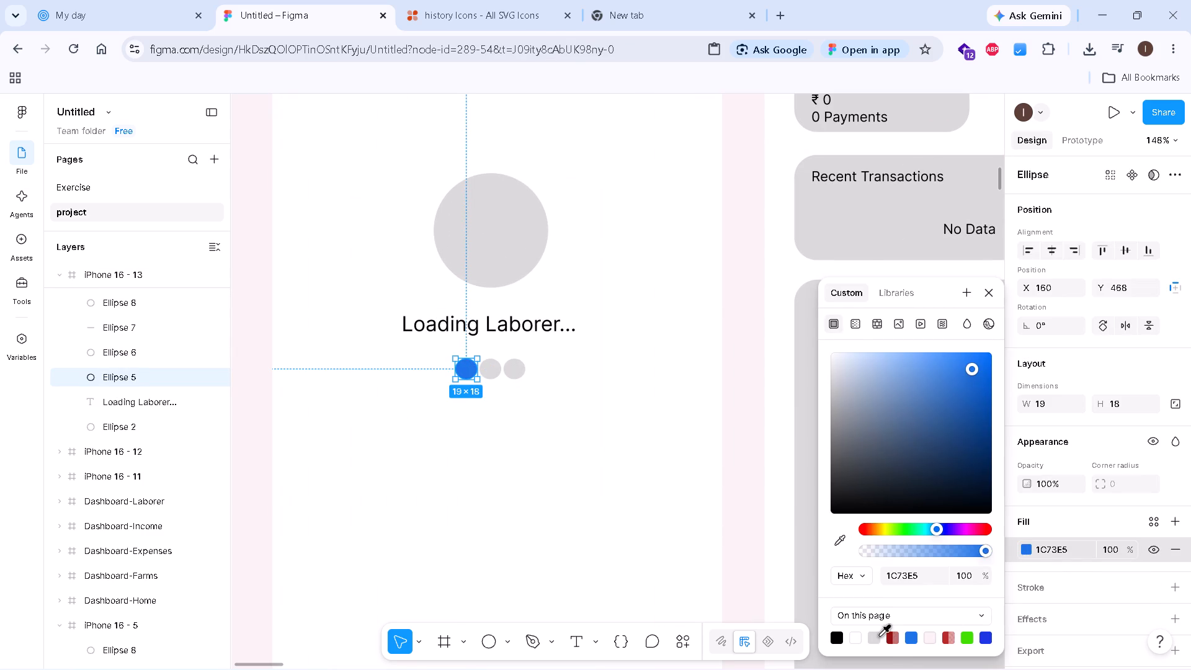
{"action": "left_click", "coordinate": [879, 636]}
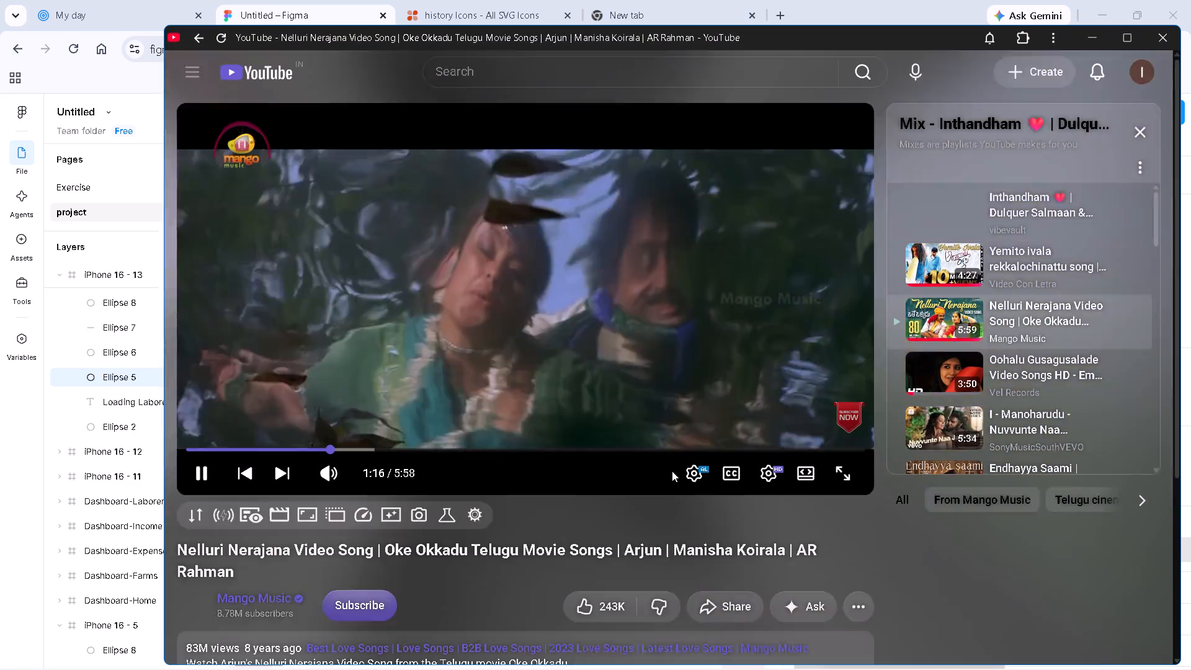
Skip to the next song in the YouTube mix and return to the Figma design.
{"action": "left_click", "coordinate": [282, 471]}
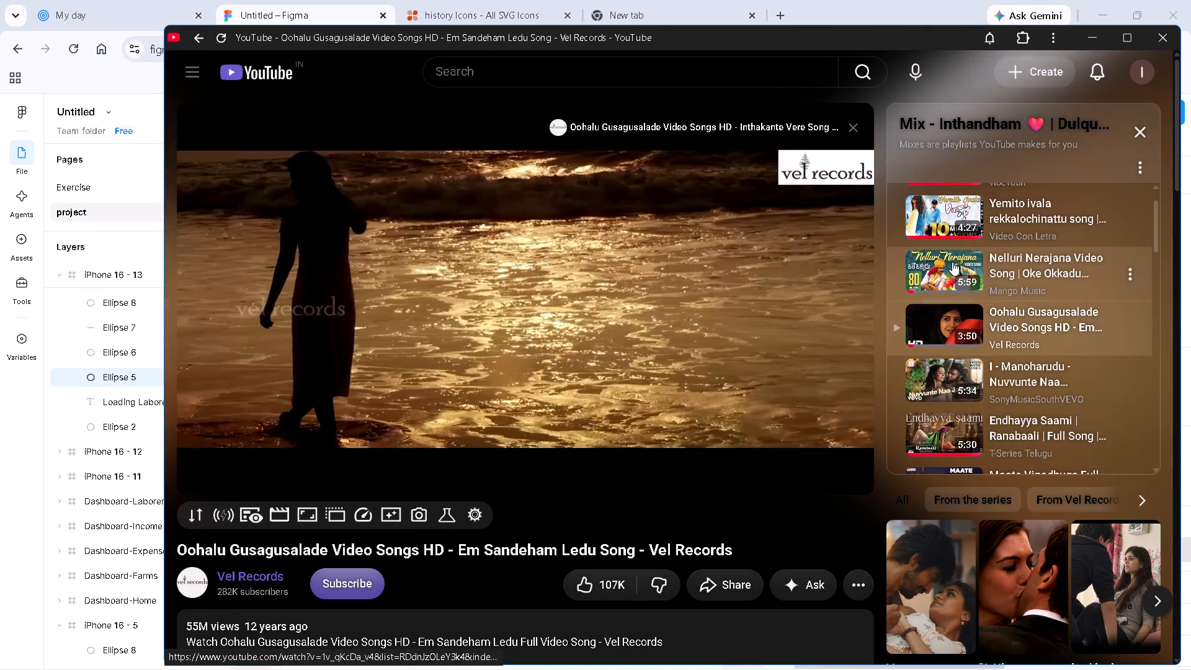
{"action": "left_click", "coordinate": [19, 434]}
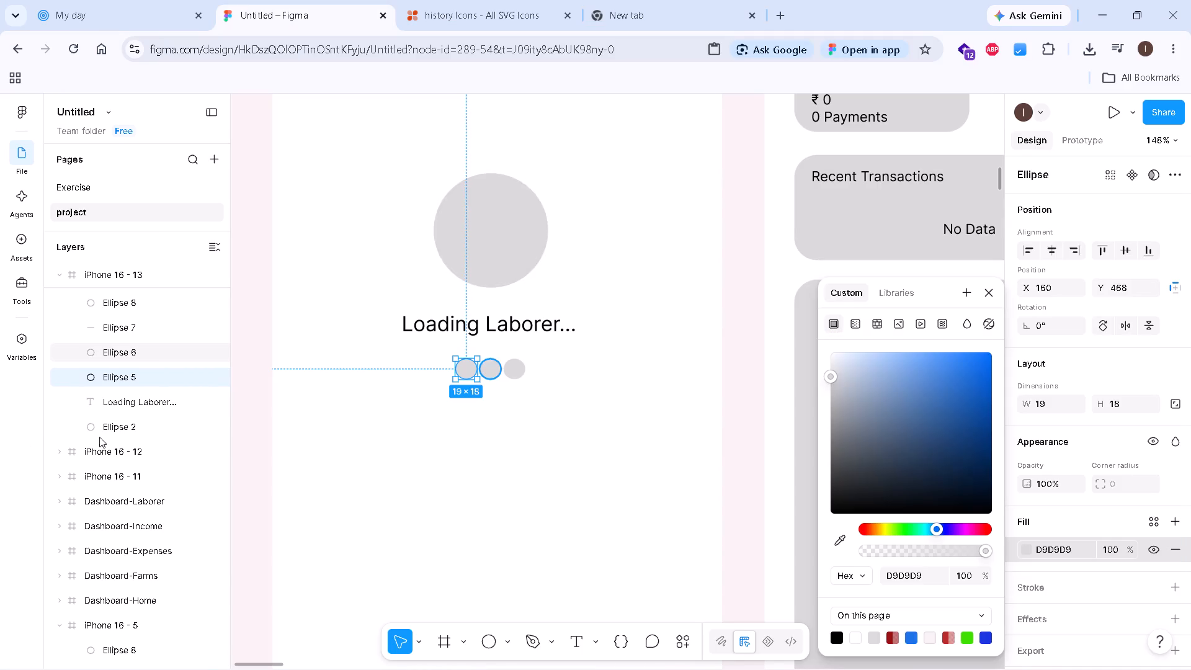
Fill the third dot in the iPhone 16 - 13 frame with blue 1C73E5.
{"action": "left_click", "coordinate": [515, 370]}
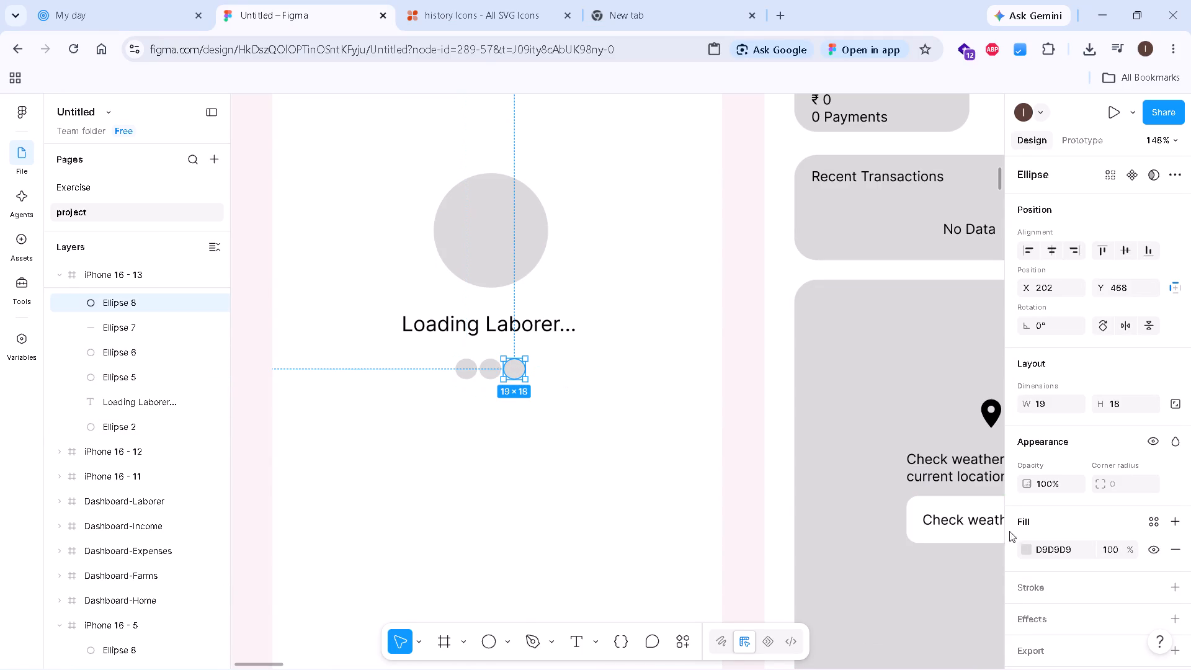
{"action": "left_click", "coordinate": [1024, 549]}
{"action": "left_click", "coordinate": [970, 640]}
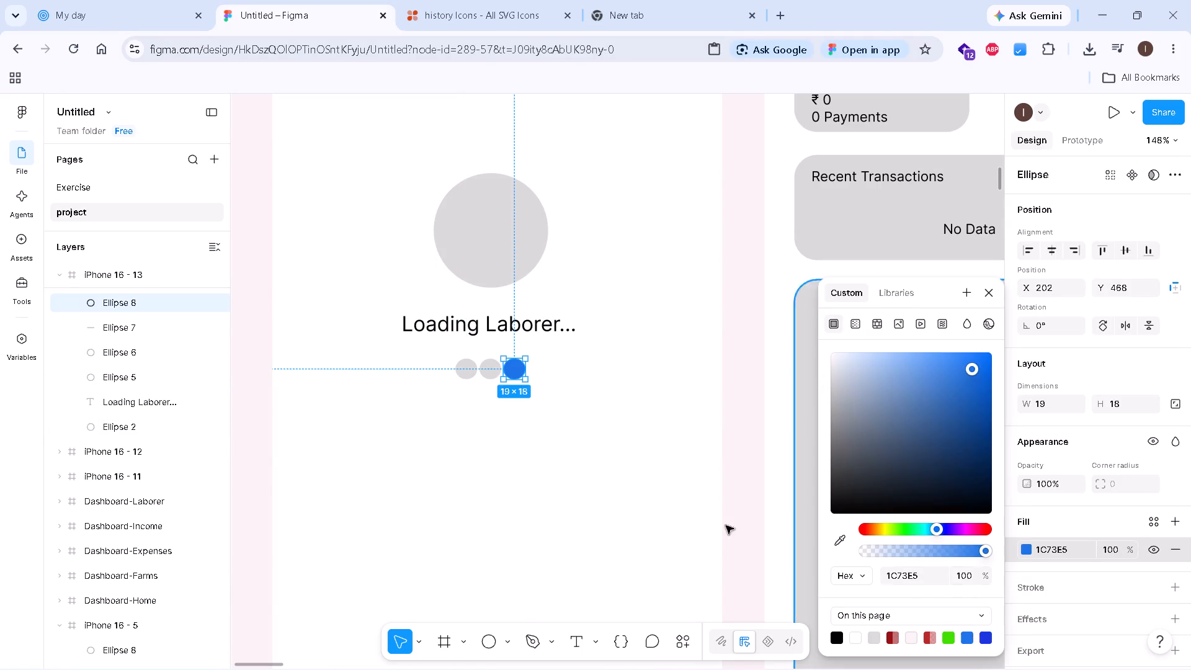
{"action": "left_click", "coordinate": [637, 490]}
Change the loading text in the iPhone 16 - 13 frame to "Loading Dashboard...".
{"action": "scroll", "coordinate": [637, 490], "scroll_direction": "down", "scroll_amount": 5, "text": "ctrl"}
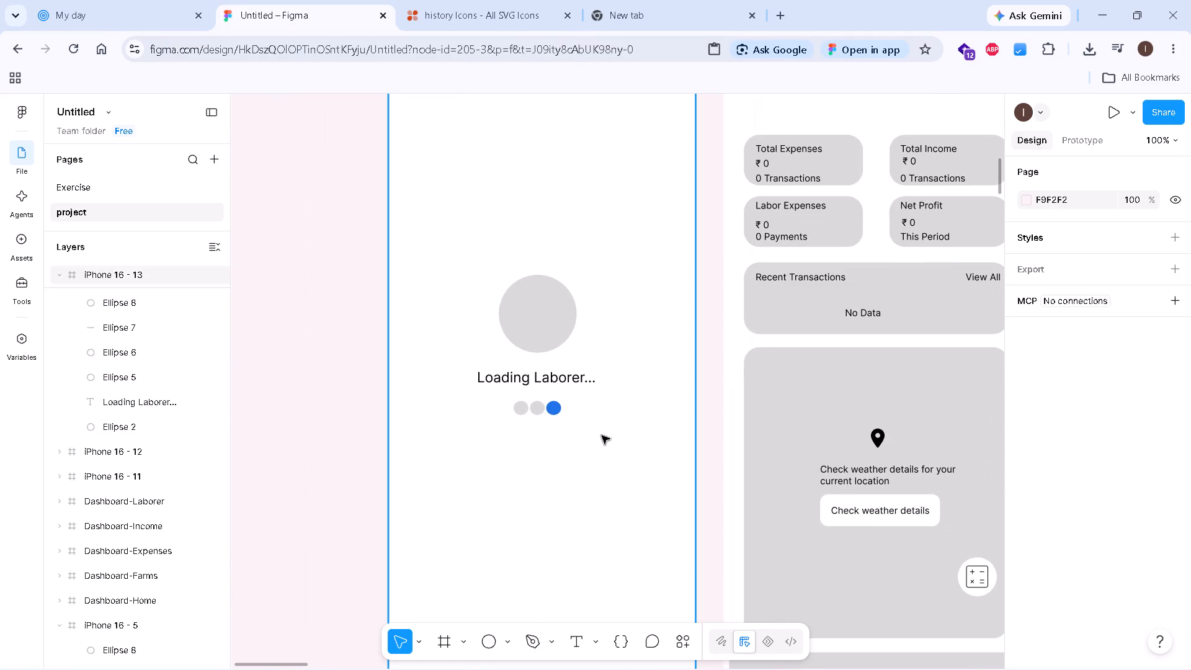
{"action": "left_click", "coordinate": [585, 381]}
{"action": "left_click", "coordinate": [578, 378]}
{"action": "double_click", "coordinate": [583, 378]}
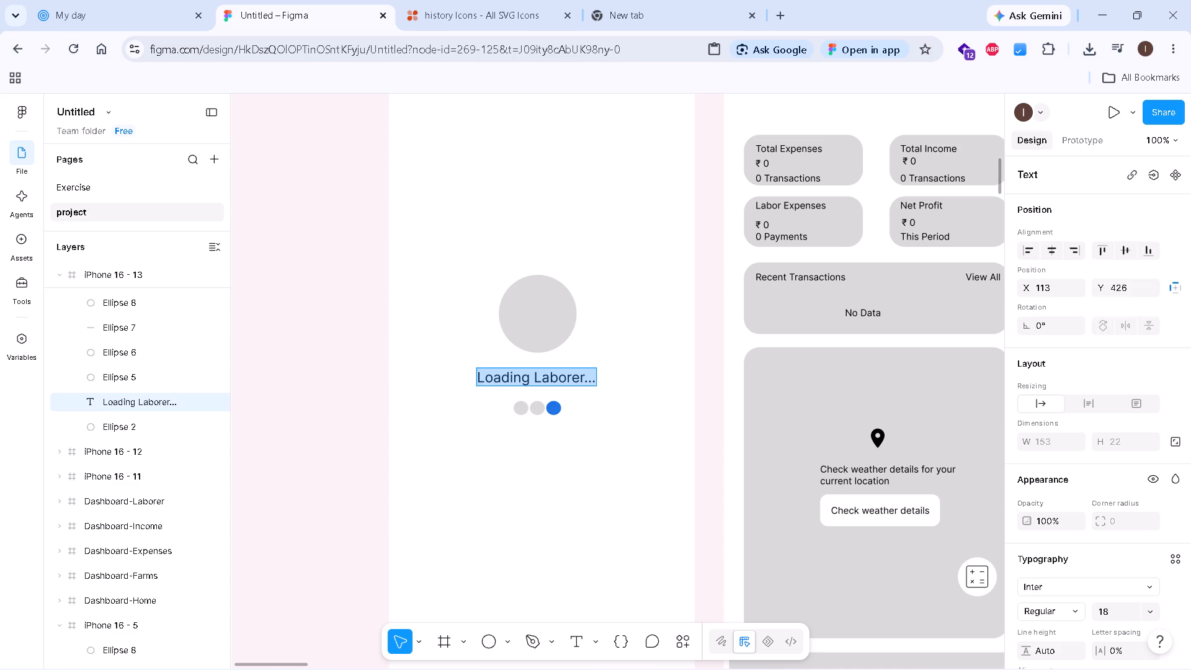
{"action": "left_click", "coordinate": [583, 378]}
{"action": "double_click", "coordinate": [583, 378]}
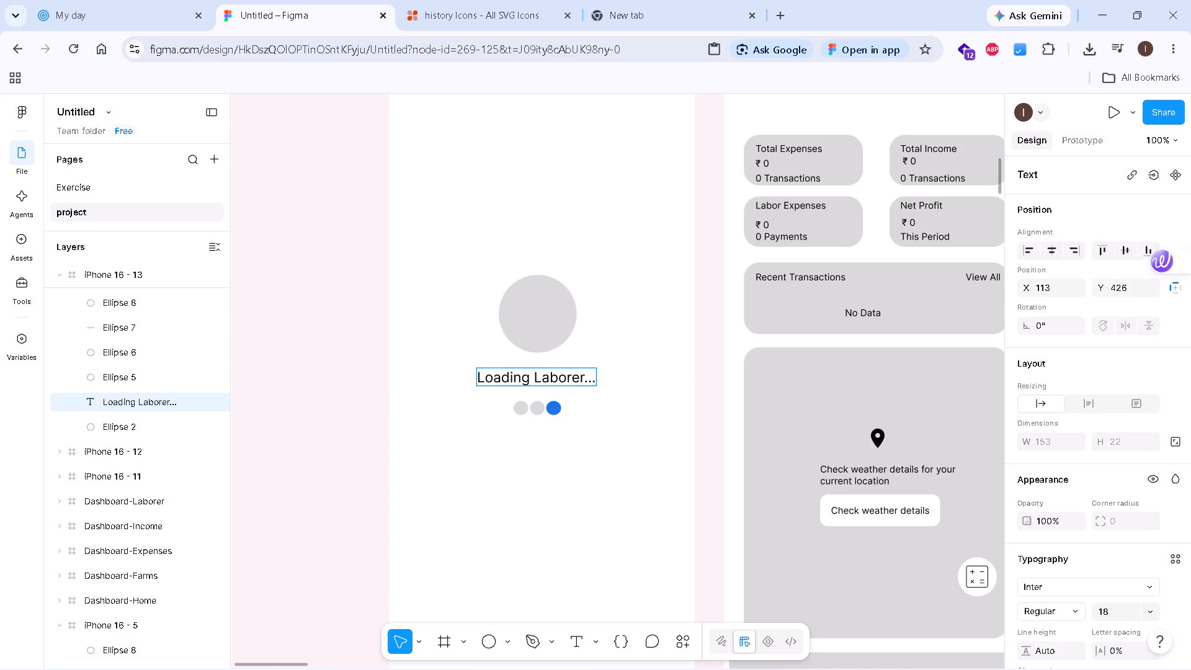
{"action": "key", "text": "BackSpace"}
{"action": "key", "text": "BackSpace"}
{"action": "key", "text": "BackSpace"}
{"action": "key", "text": "BackSpace"}
{"action": "key", "text": "BackSpace"}
{"action": "key", "text": "BackSpace"}
{"action": "key", "text": "BackSpace"}
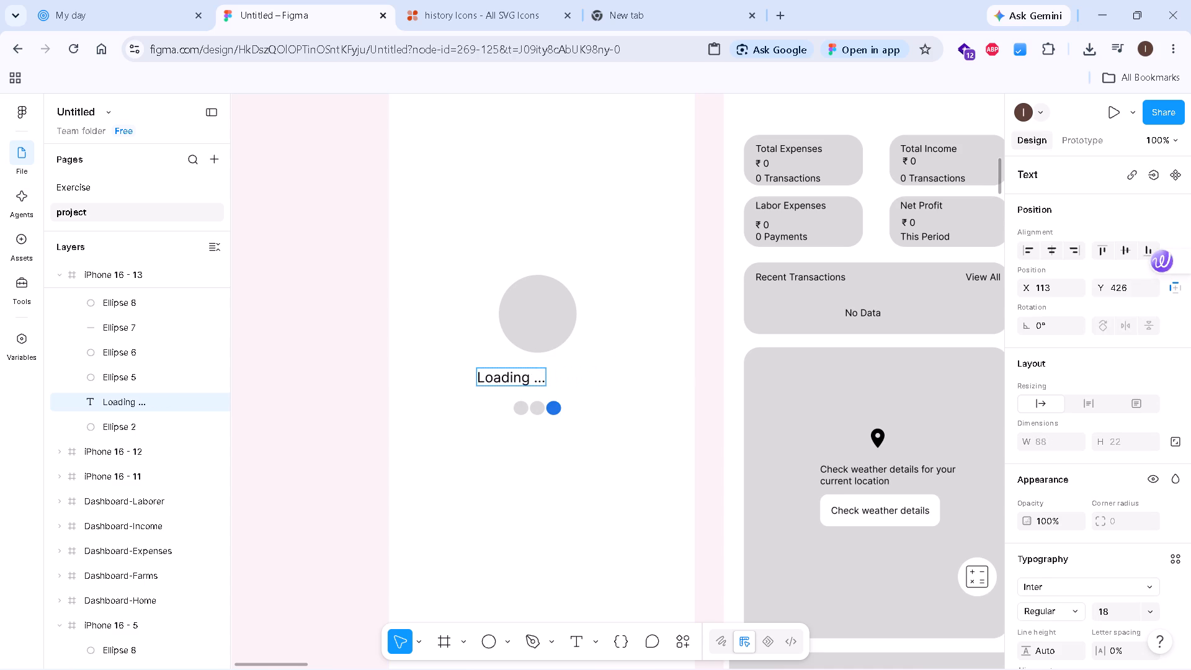
{"action": "type", "text": "Dashboard"}
{"action": "double_click", "coordinate": [362, 445]}
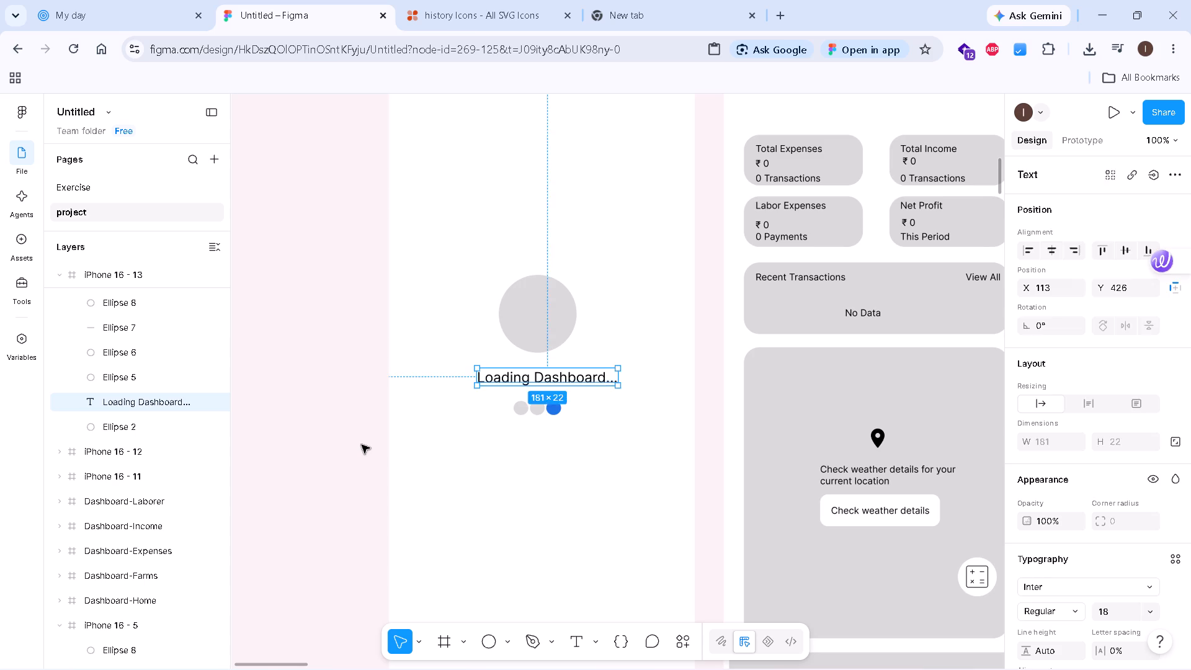
Review the arrangement of all app frames on the project page, from the login and loading screens to the dashboard and calculator rows.
{"action": "scroll", "coordinate": [362, 445], "scroll_direction": "down", "scroll_amount": 12, "text": "ctrl"}
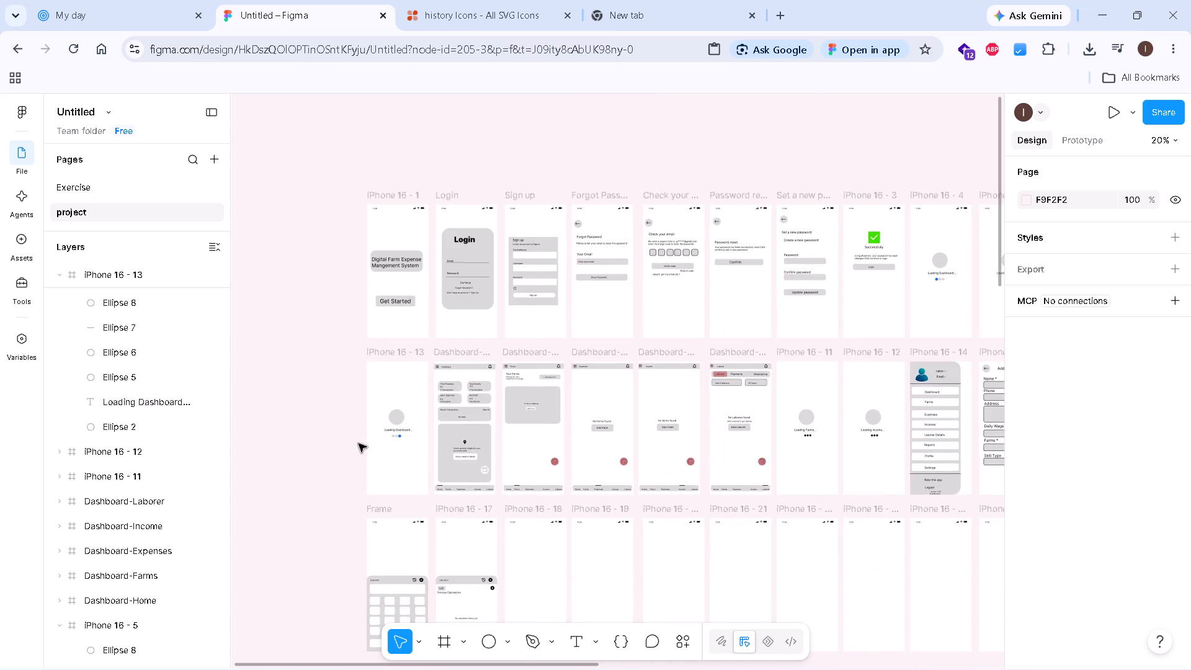
{"action": "scroll", "coordinate": [359, 444], "scroll_direction": "down", "scroll_amount": 4, "text": "ctrl"}
{"action": "left_click", "coordinate": [882, 501], "text": "ctrl"}
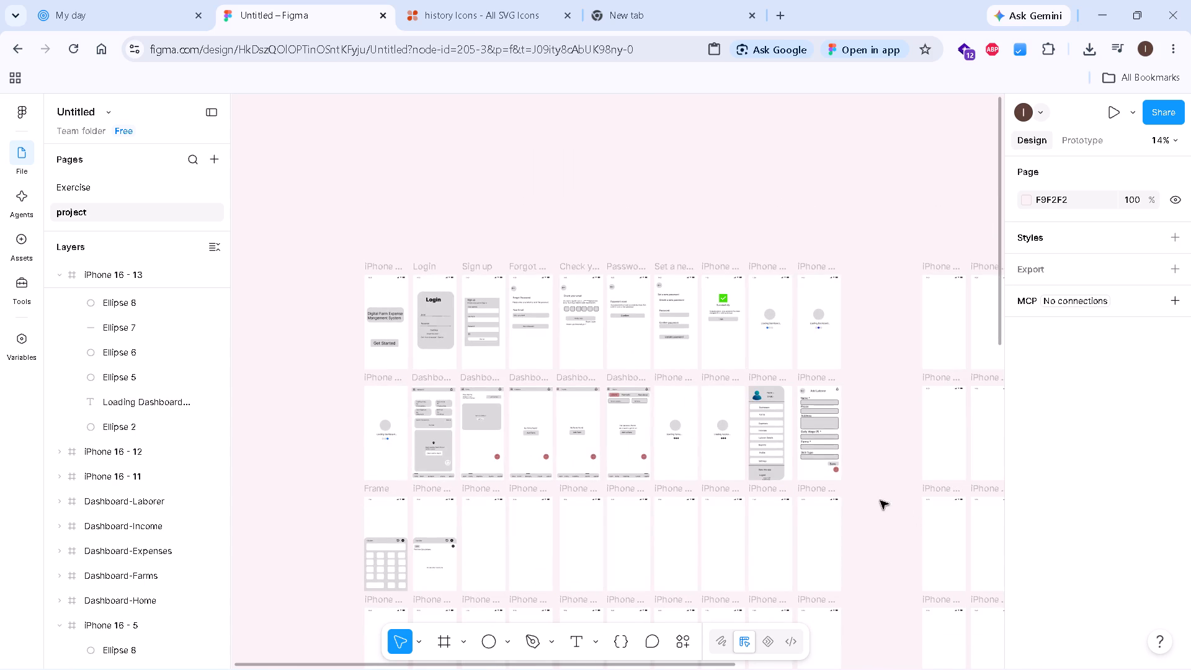
{"action": "left_click", "coordinate": [879, 500], "text": "ctrl"}
{"action": "left_click", "coordinate": [326, 449], "text": "ctrl"}
{"action": "key", "text": "h"}
{"action": "left_click_drag", "start_coordinate": [495, 493], "coordinate": [523, 342]}
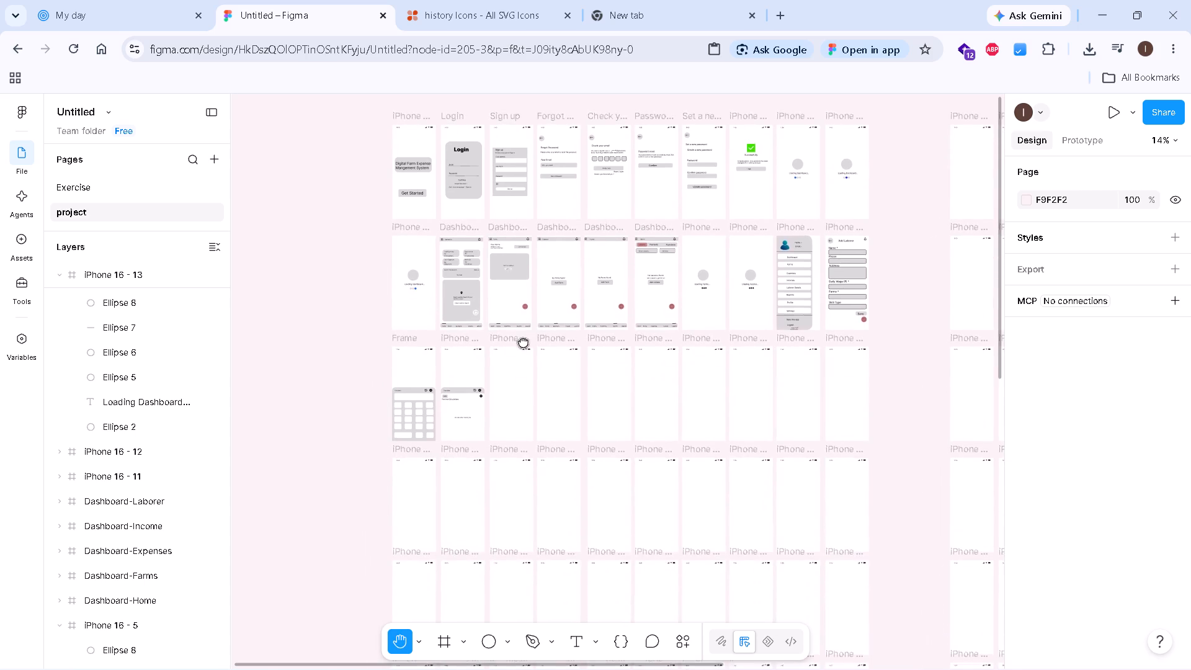
{"action": "left_click_drag", "start_coordinate": [523, 342], "coordinate": [523, 339]}
{"action": "scroll", "coordinate": [504, 406], "scroll_direction": "up", "scroll_amount": 3, "text": "ctrl"}
{"action": "scroll", "coordinate": [504, 406], "scroll_direction": "down", "scroll_amount": 1, "text": "ctrl"}
{"action": "scroll", "coordinate": [504, 406], "scroll_direction": "up", "scroll_amount": 5, "text": "ctrl"}
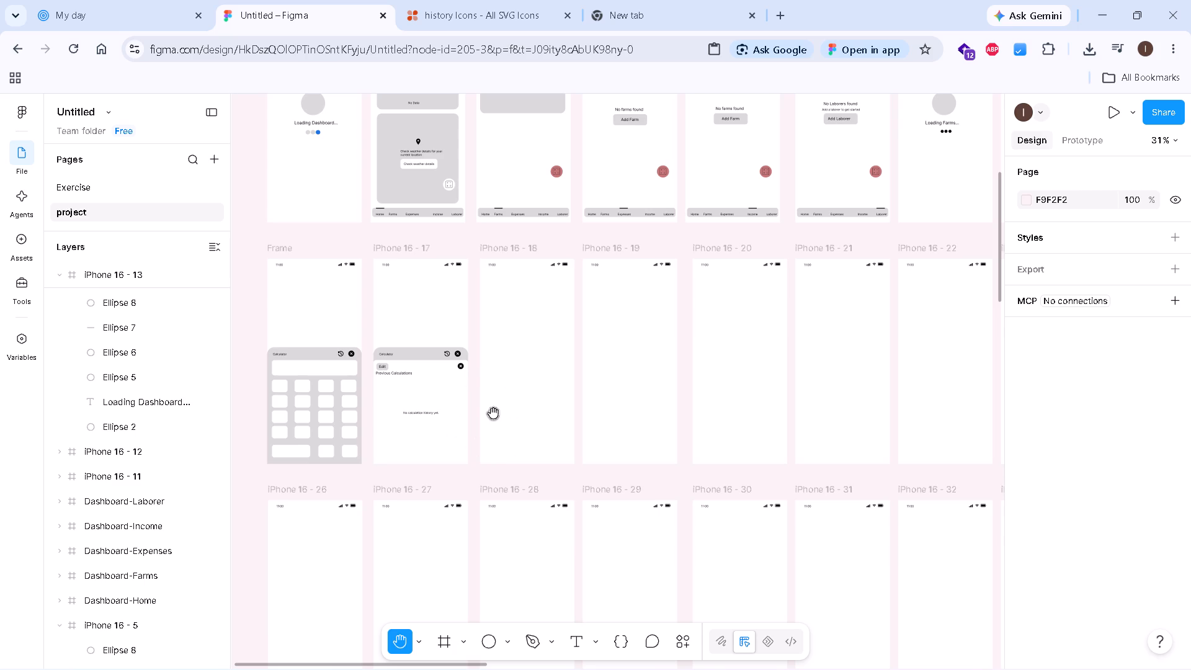
{"action": "left_click_drag", "start_coordinate": [493, 413], "coordinate": [510, 589]}
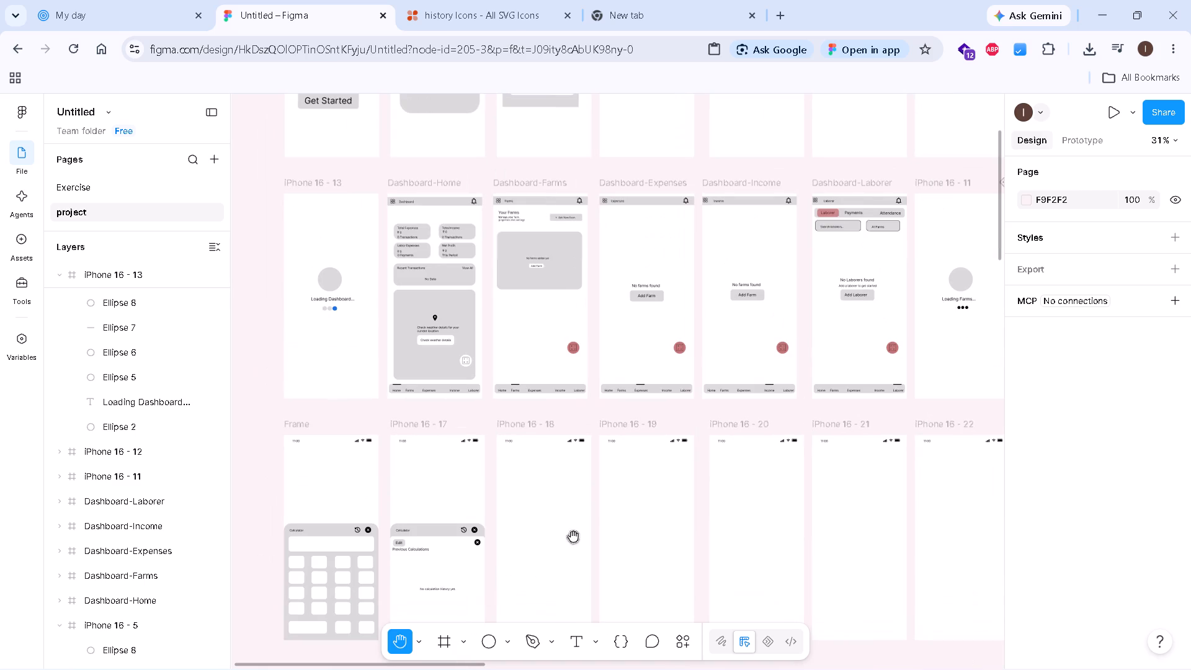
{"action": "scroll", "coordinate": [674, 535], "scroll_direction": "down", "scroll_amount": 5, "text": "ctrl"}
{"action": "scroll", "coordinate": [674, 535], "scroll_direction": "up", "scroll_amount": 1, "text": "ctrl"}
{"action": "scroll", "coordinate": [782, 542], "scroll_direction": "down", "scroll_amount": 4, "text": "ctrl"}
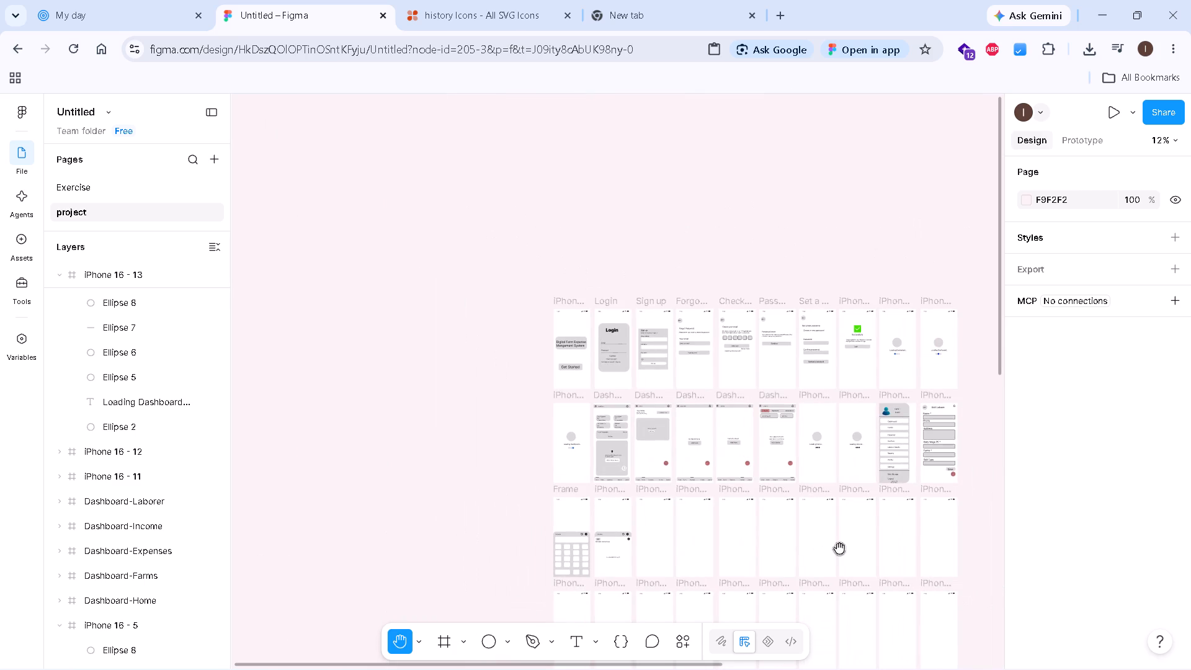
{"action": "scroll", "coordinate": [839, 548], "scroll_direction": "up", "scroll_amount": 4, "text": "ctrl"}
{"action": "scroll", "coordinate": [839, 547], "scroll_direction": "down", "scroll_amount": 1, "text": "ctrl"}
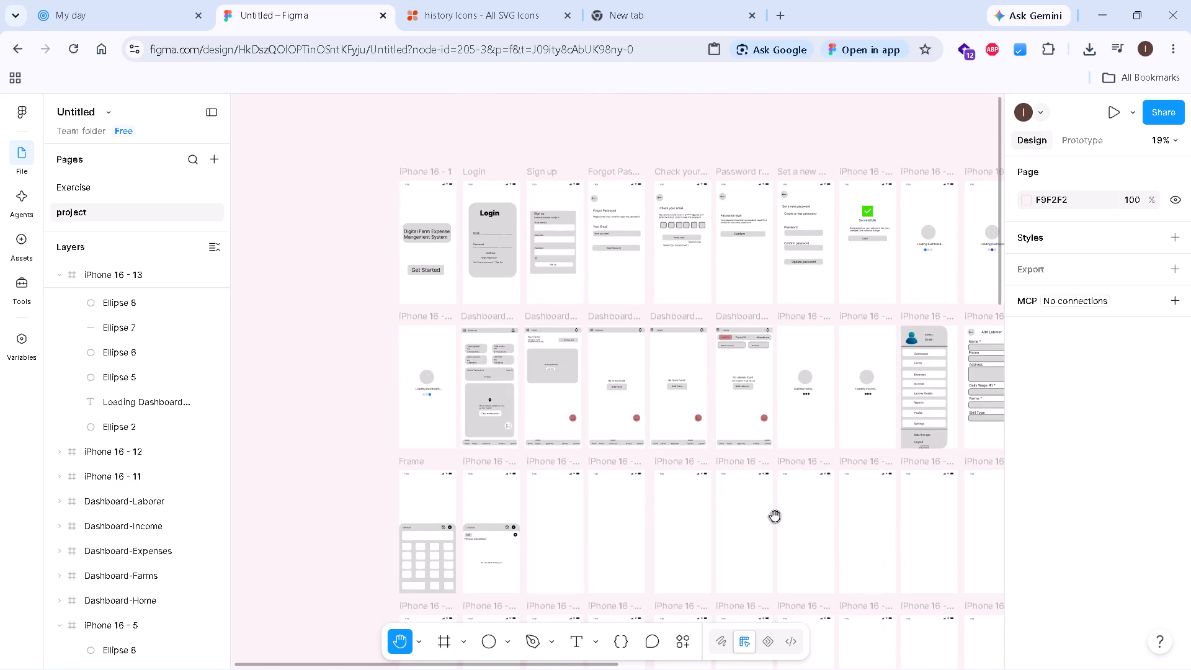
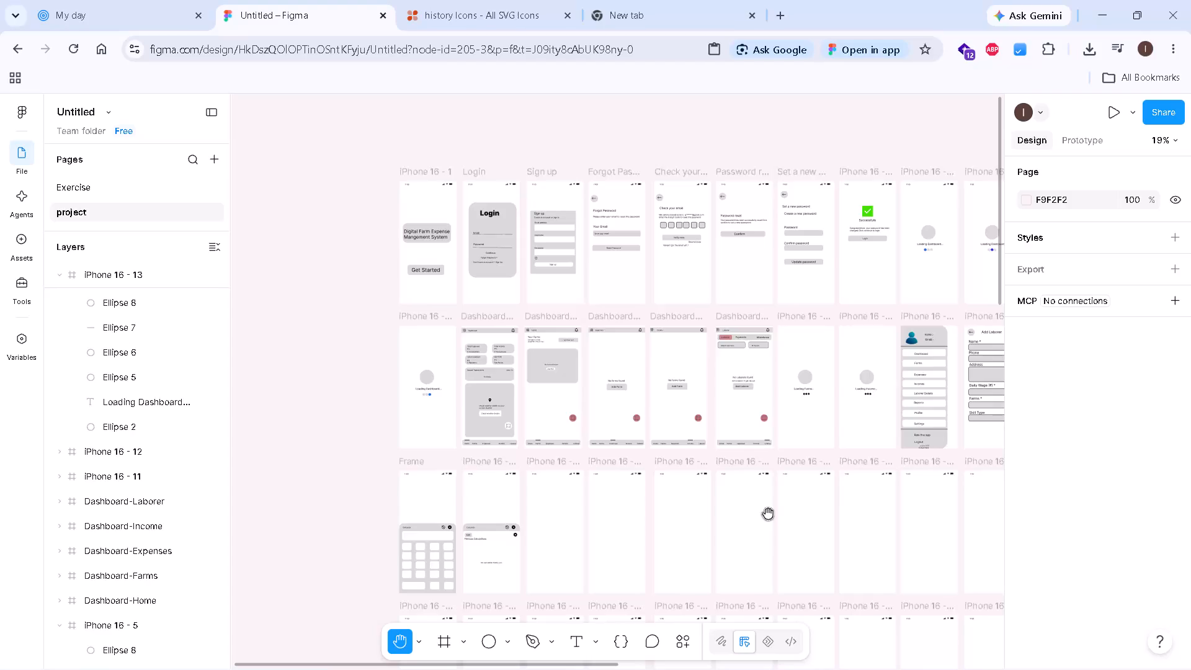
Draw a full-width rectangle of about 393 × 649 covering the lower part of the iPhone 16 - 18 frame.
{"action": "left_click_drag", "start_coordinate": [560, 583], "coordinate": [591, 505], "text": "ctrl"}
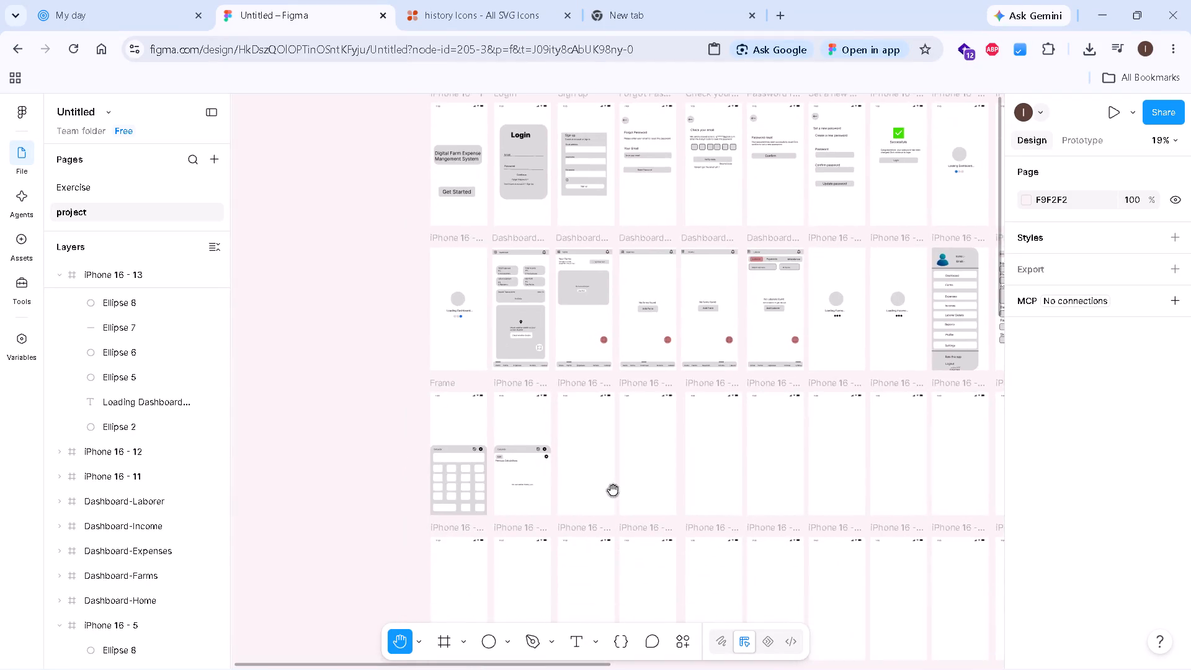
{"action": "scroll", "coordinate": [613, 490], "scroll_direction": "up", "scroll_amount": 9, "text": "ctrl"}
{"action": "left_click_drag", "start_coordinate": [536, 435], "coordinate": [595, 490], "text": "ctrl"}
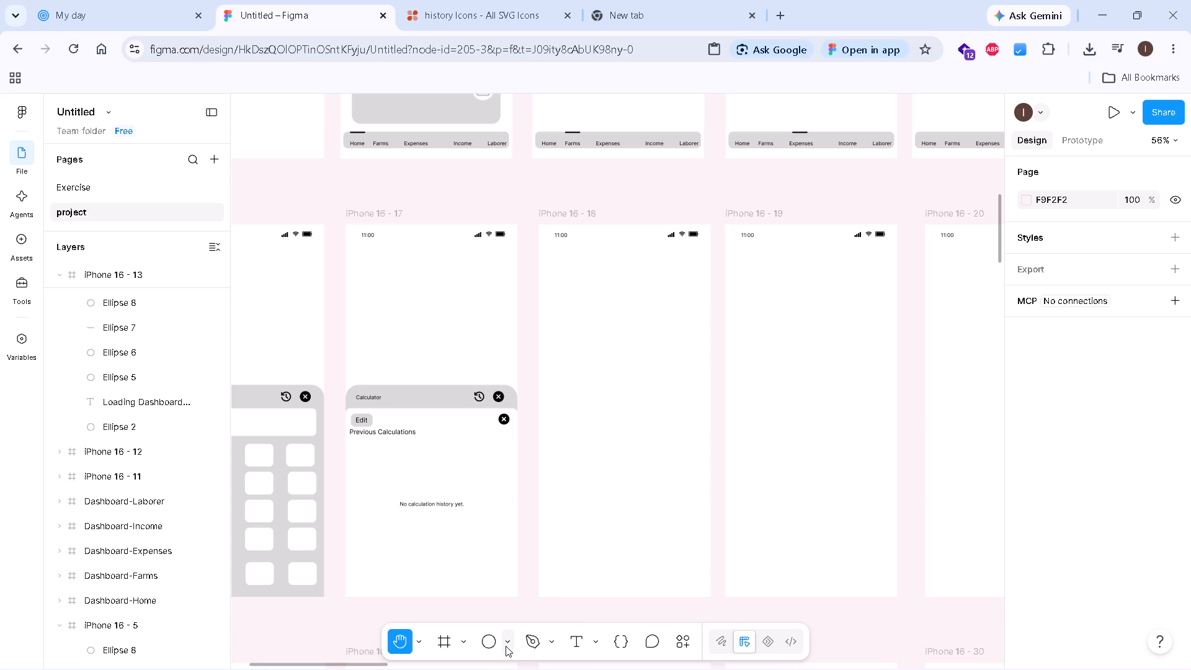
{"action": "left_click", "coordinate": [505, 645], "text": "ctrl"}
{"action": "left_click", "coordinate": [571, 502]}
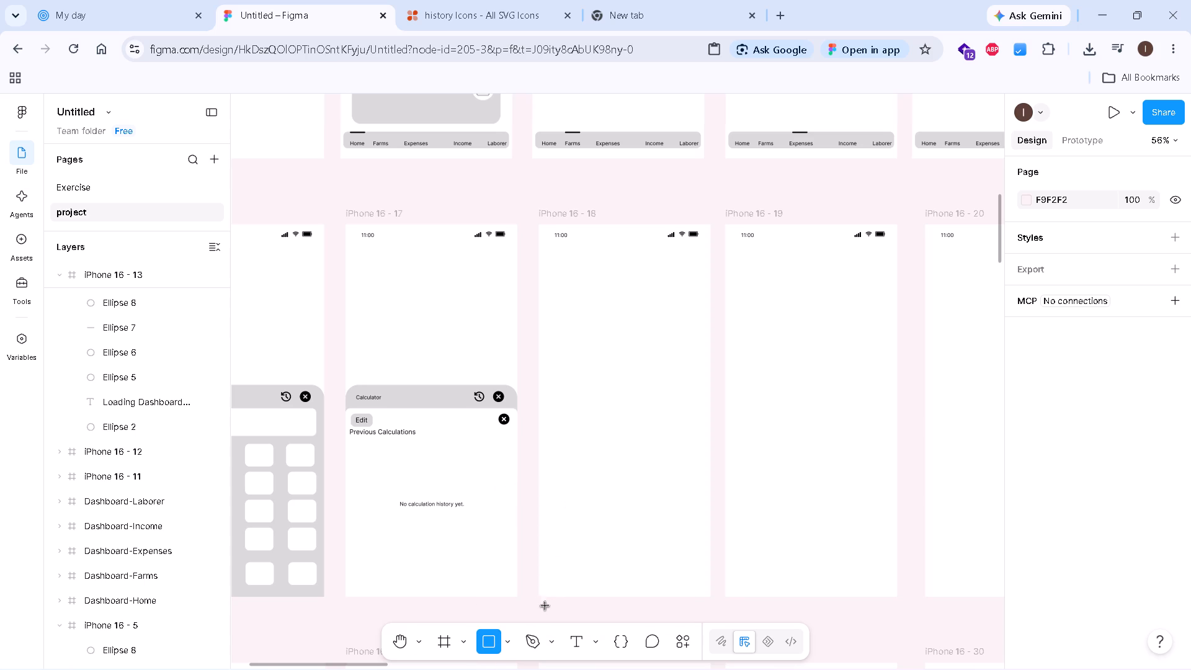
{"action": "left_click_drag", "start_coordinate": [540, 596], "coordinate": [724, 380]}
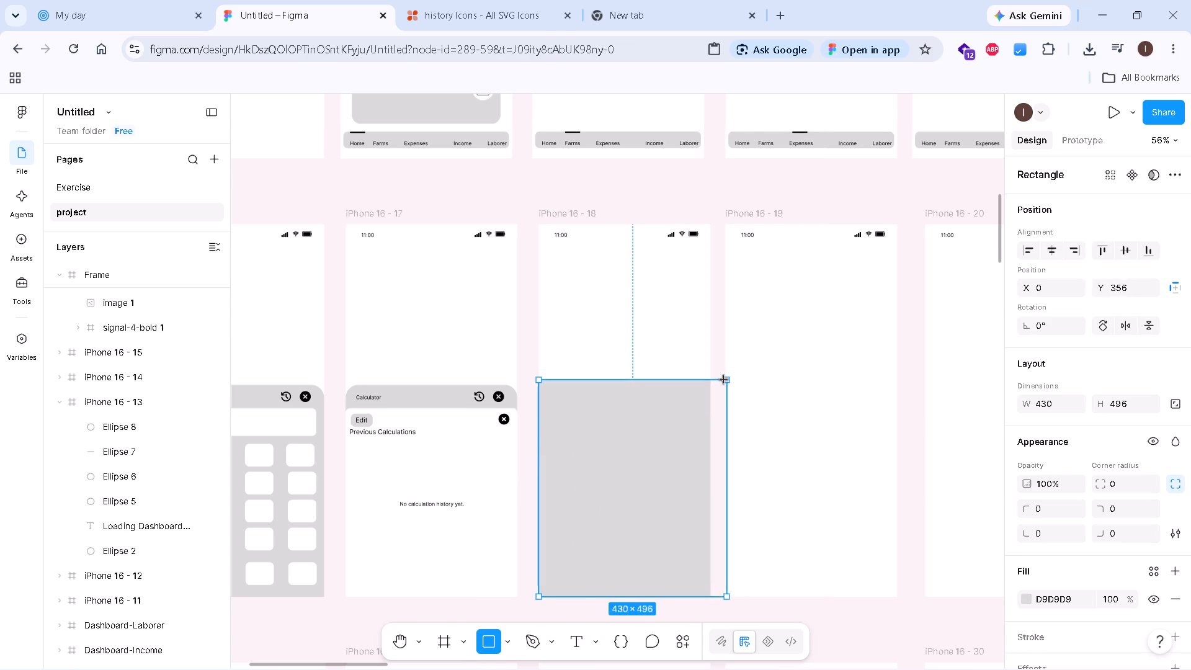
{"action": "left_click_drag", "start_coordinate": [724, 380], "coordinate": [704, 330]}
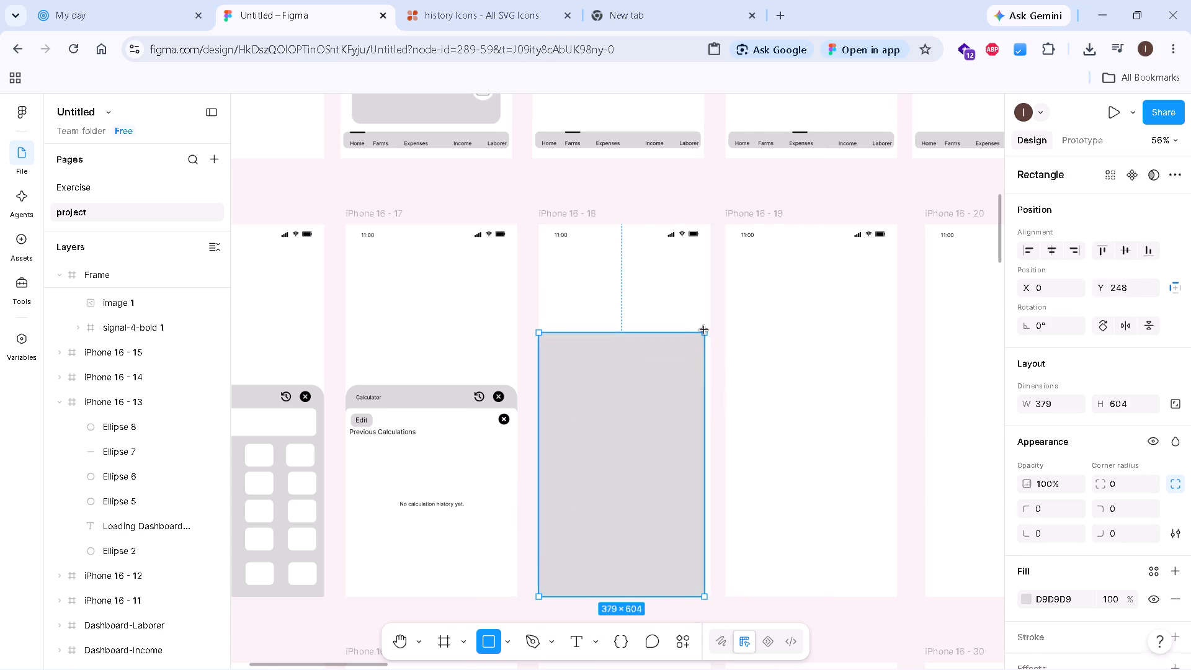
{"action": "left_click_drag", "start_coordinate": [704, 330], "coordinate": [712, 313]}
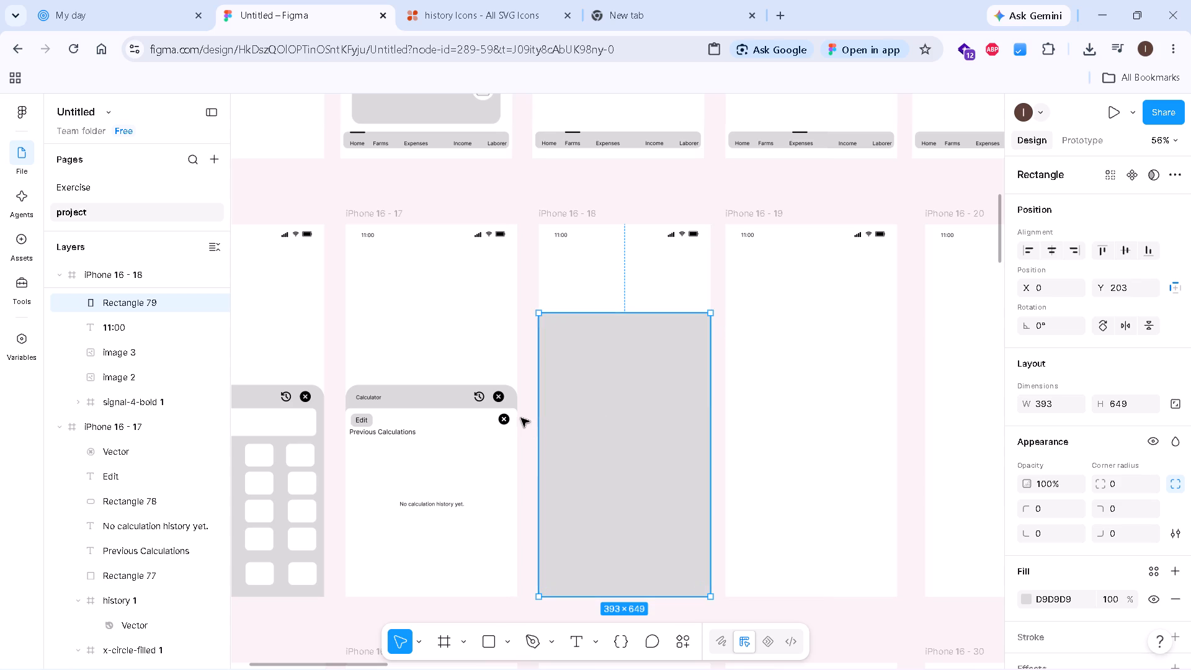
{"action": "left_click", "coordinate": [521, 418]}
{"action": "left_click", "coordinate": [538, 414]}
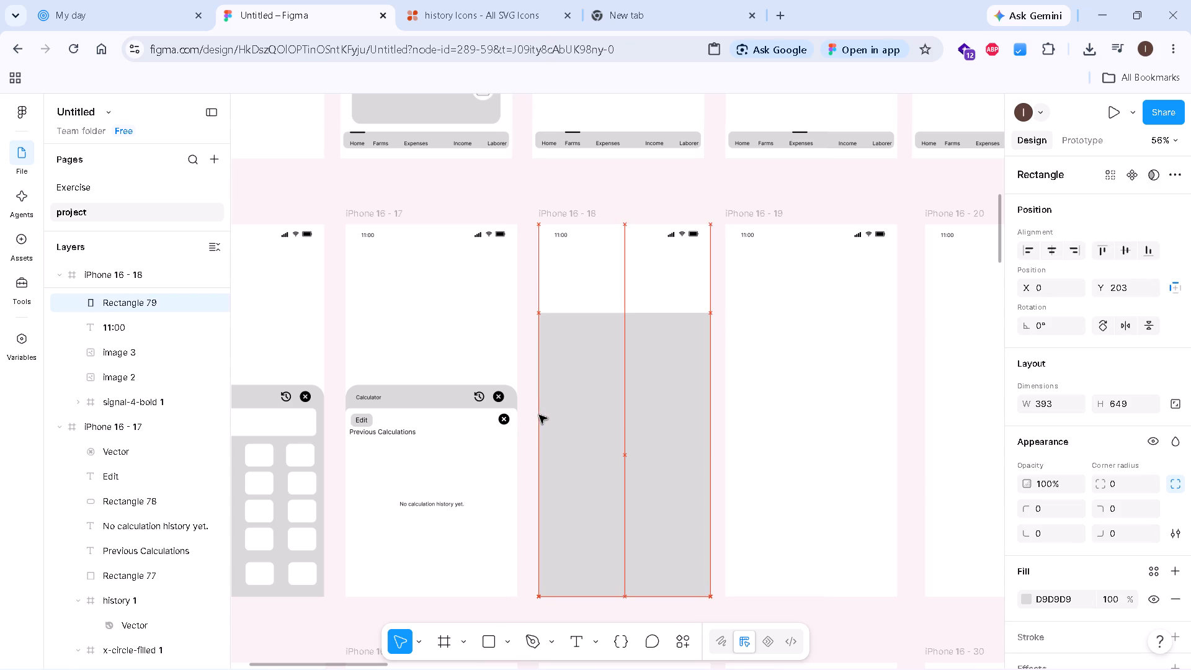
{"action": "left_click", "coordinate": [556, 436]}
{"action": "left_click", "coordinate": [540, 431]}
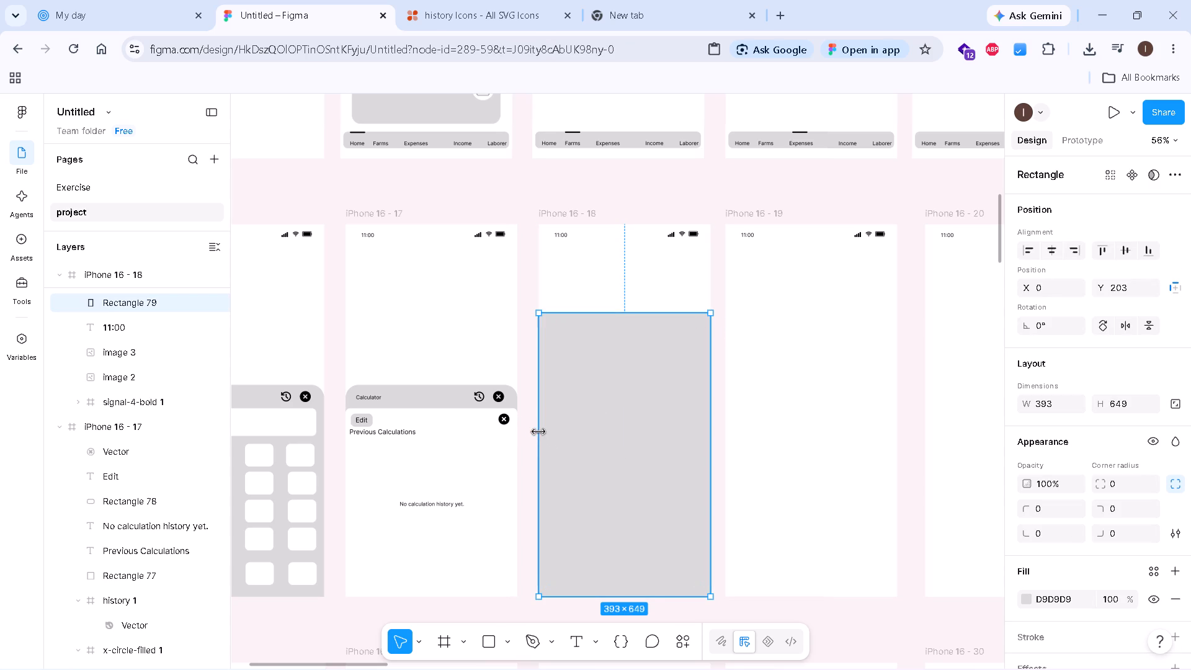
{"action": "left_click", "coordinate": [713, 458]}
{"action": "left_click", "coordinate": [524, 383]}
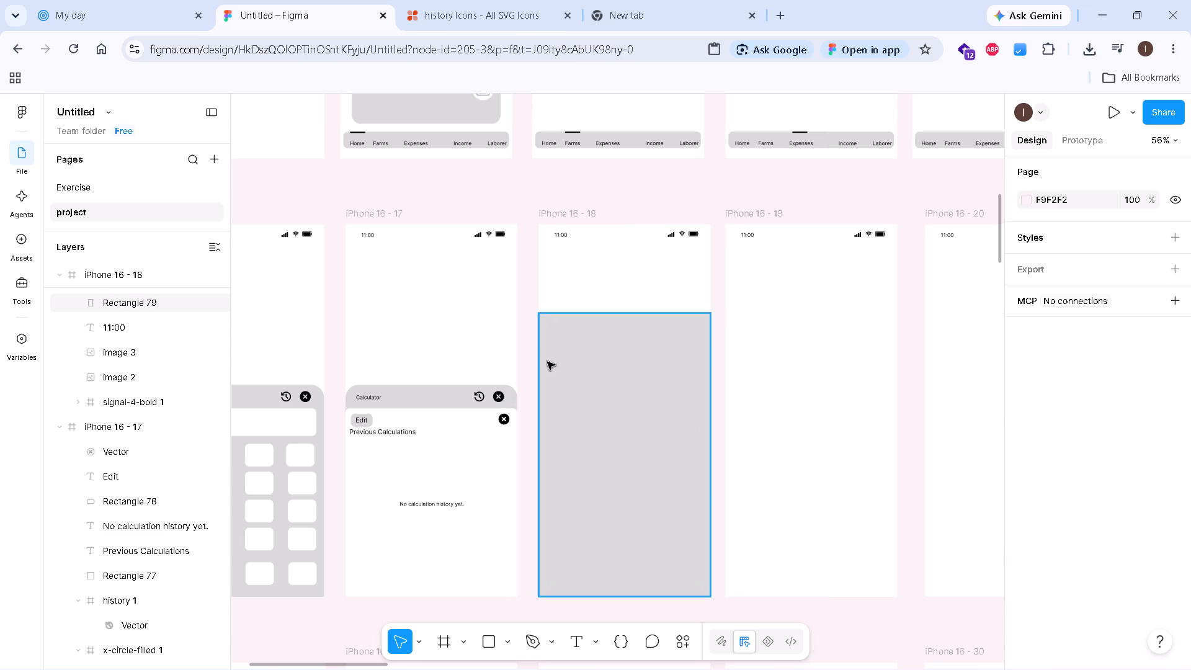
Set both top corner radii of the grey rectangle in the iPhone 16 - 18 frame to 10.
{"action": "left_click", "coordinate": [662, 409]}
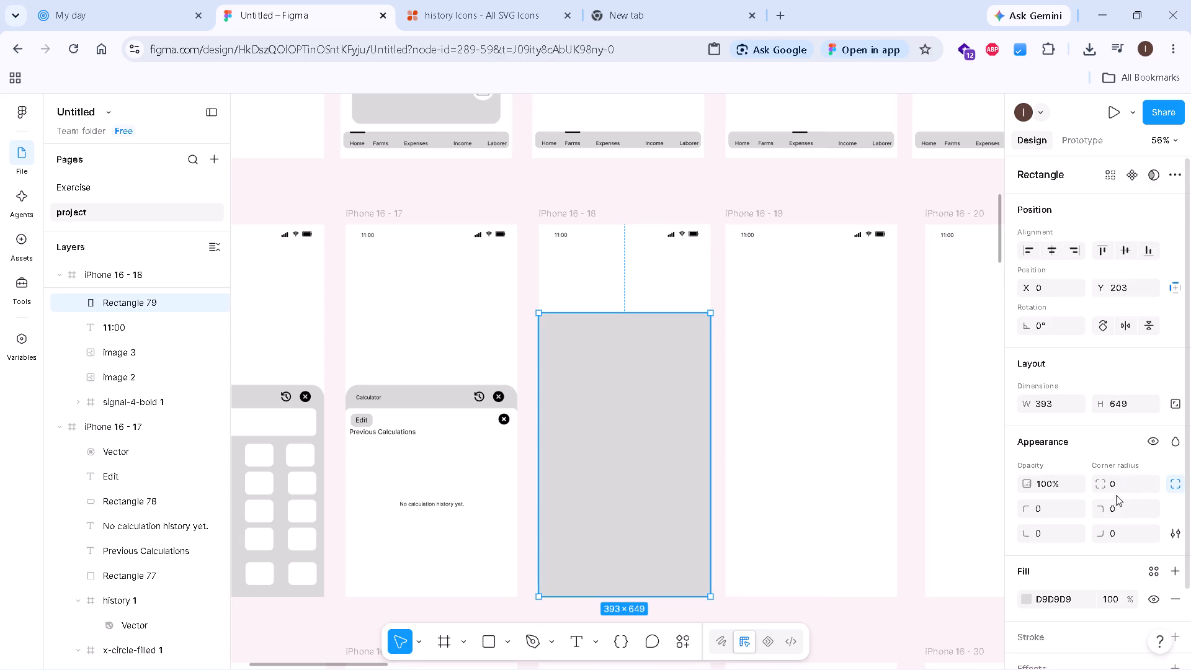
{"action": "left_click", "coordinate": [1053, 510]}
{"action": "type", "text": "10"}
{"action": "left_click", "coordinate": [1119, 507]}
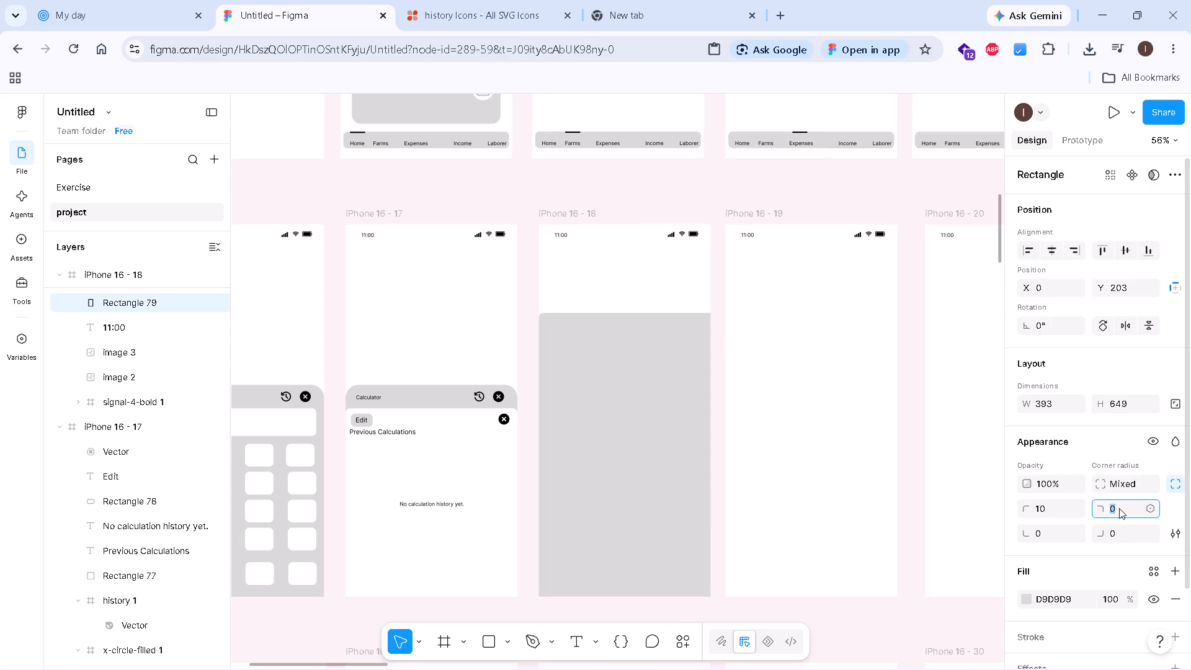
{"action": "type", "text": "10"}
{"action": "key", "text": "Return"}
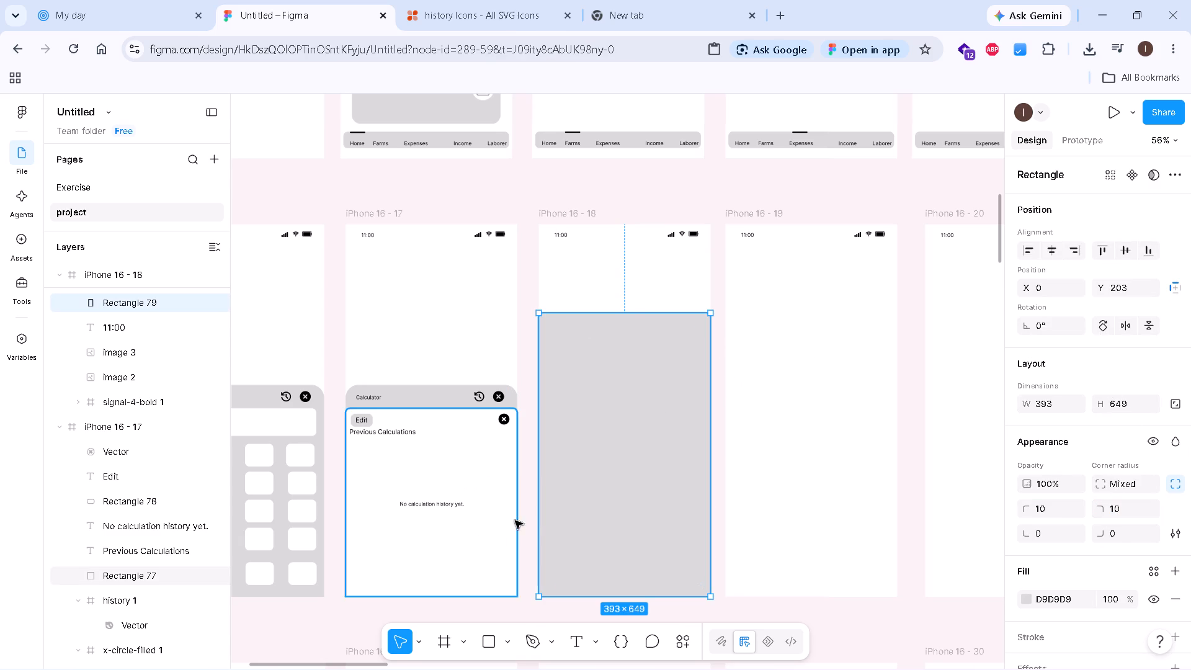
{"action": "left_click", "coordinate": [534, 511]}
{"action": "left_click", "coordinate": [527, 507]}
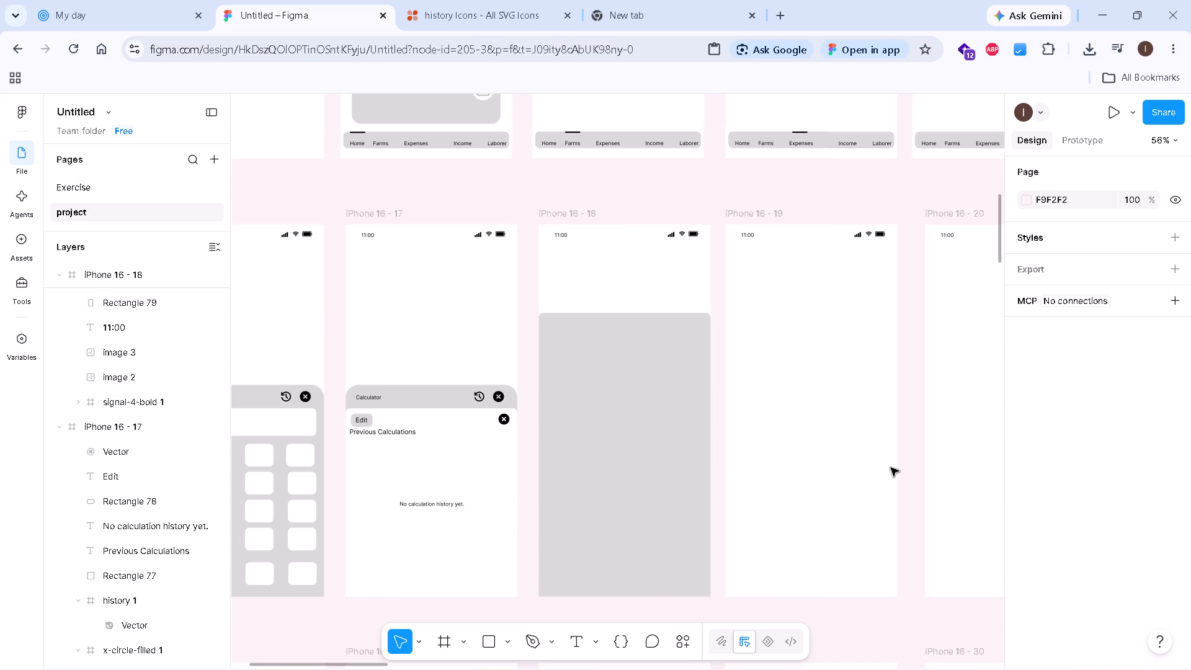
Check the corner radii of the neighbouring calculator panels and set the iPhone 16 - 18 rectangle's two top corners to 30.
{"action": "left_click", "coordinate": [627, 448]}
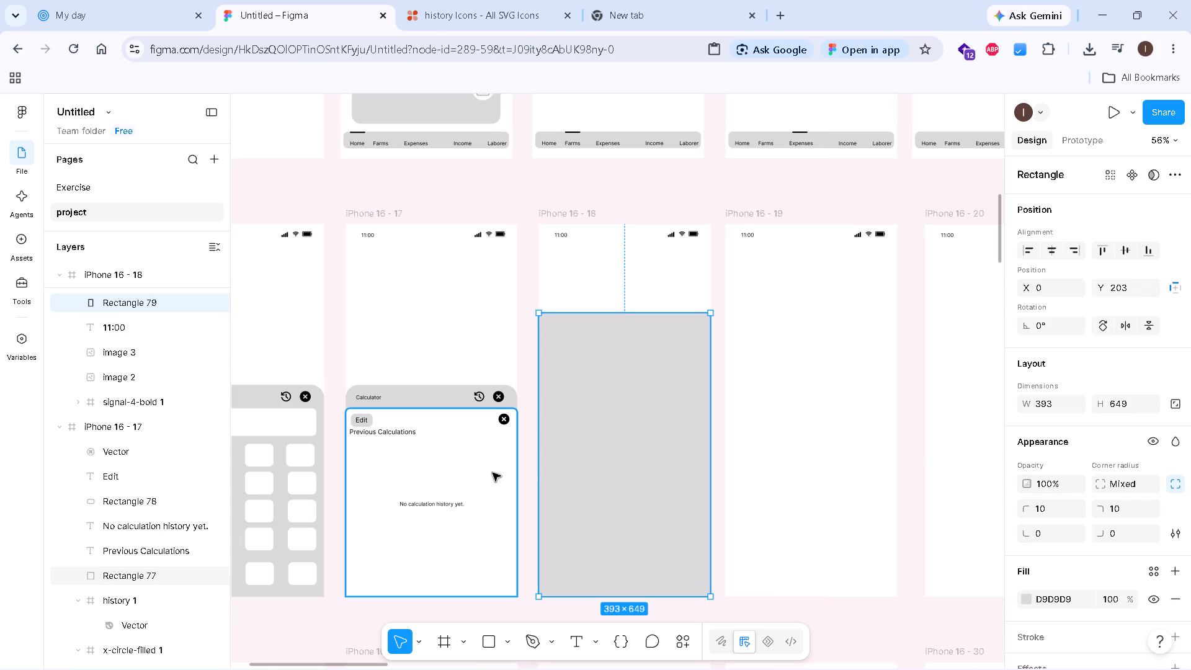
{"action": "left_click", "coordinate": [426, 398]}
{"action": "left_click", "coordinate": [431, 442]}
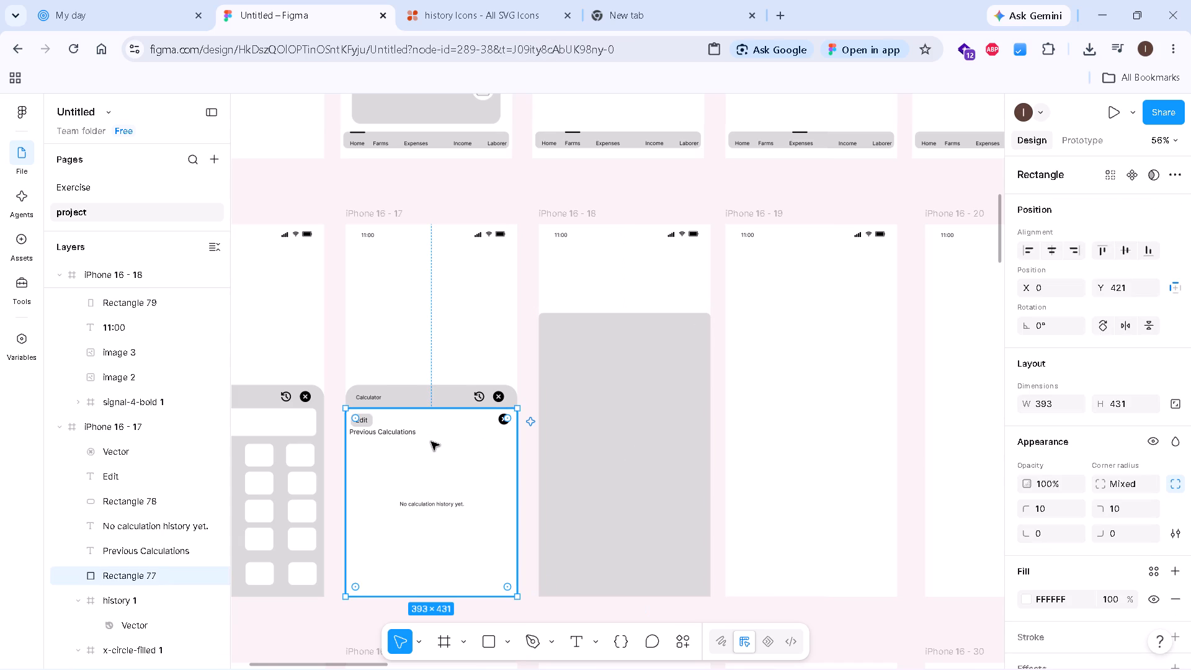
{"action": "left_click", "coordinate": [259, 397]}
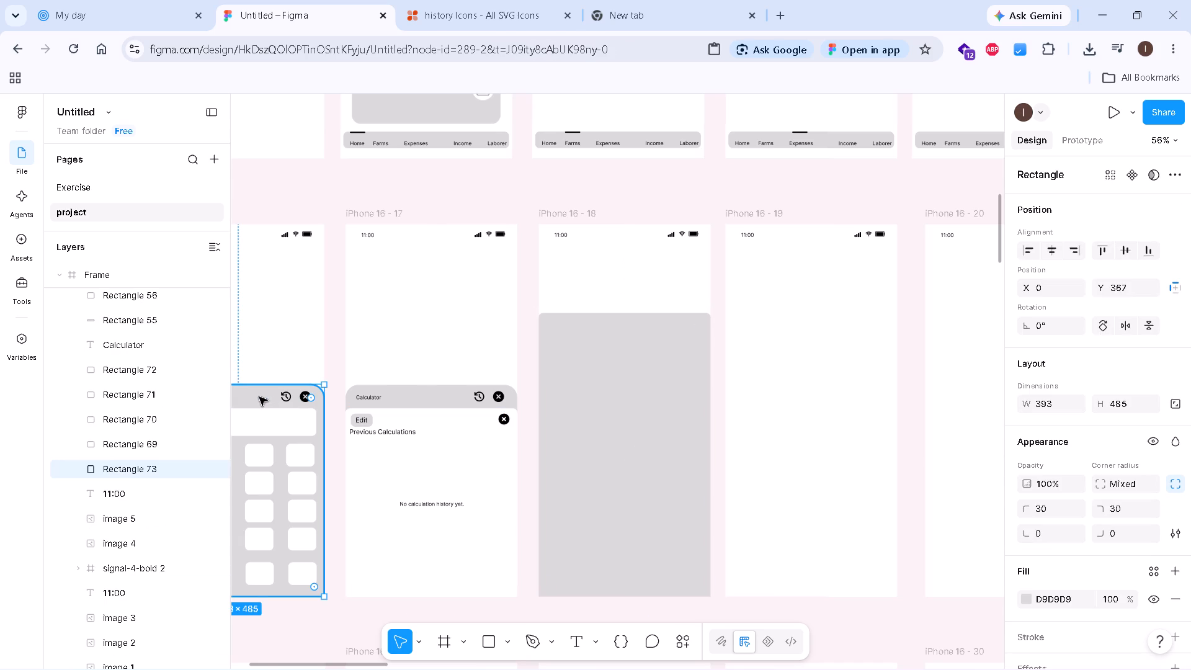
{"action": "left_click", "coordinate": [597, 436]}
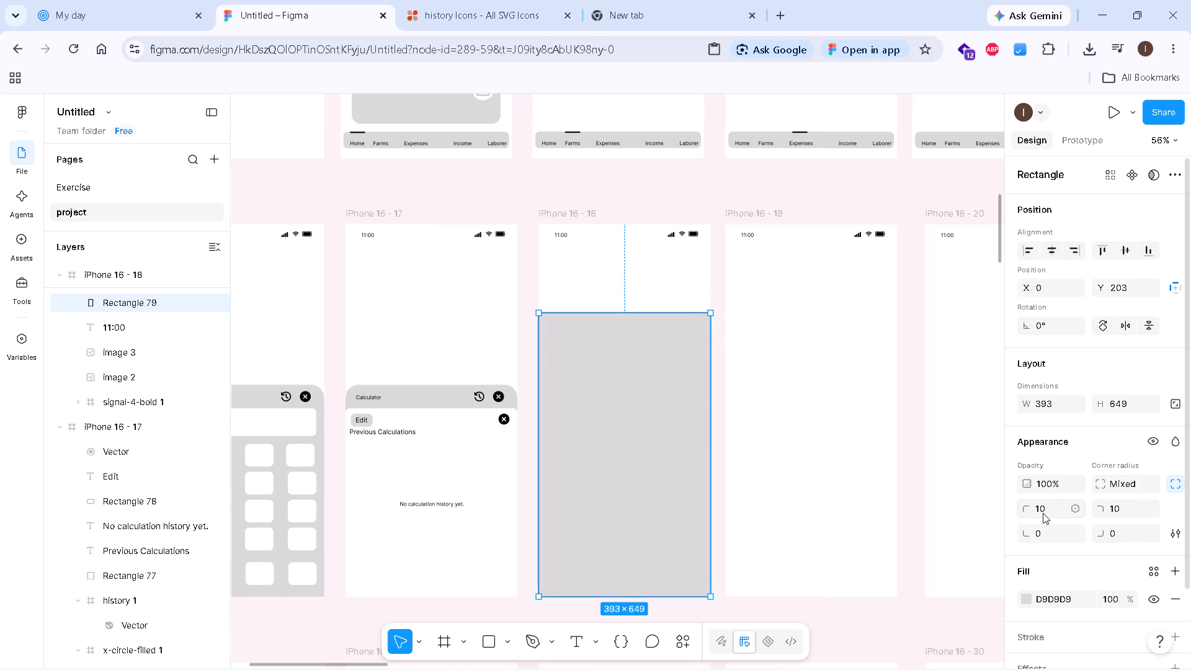
{"action": "left_click", "coordinate": [1041, 511]}
{"action": "type", "text": "30"}
{"action": "left_click", "coordinate": [1120, 511]}
{"action": "type", "text": "30"}
{"action": "key", "text": "Return"}
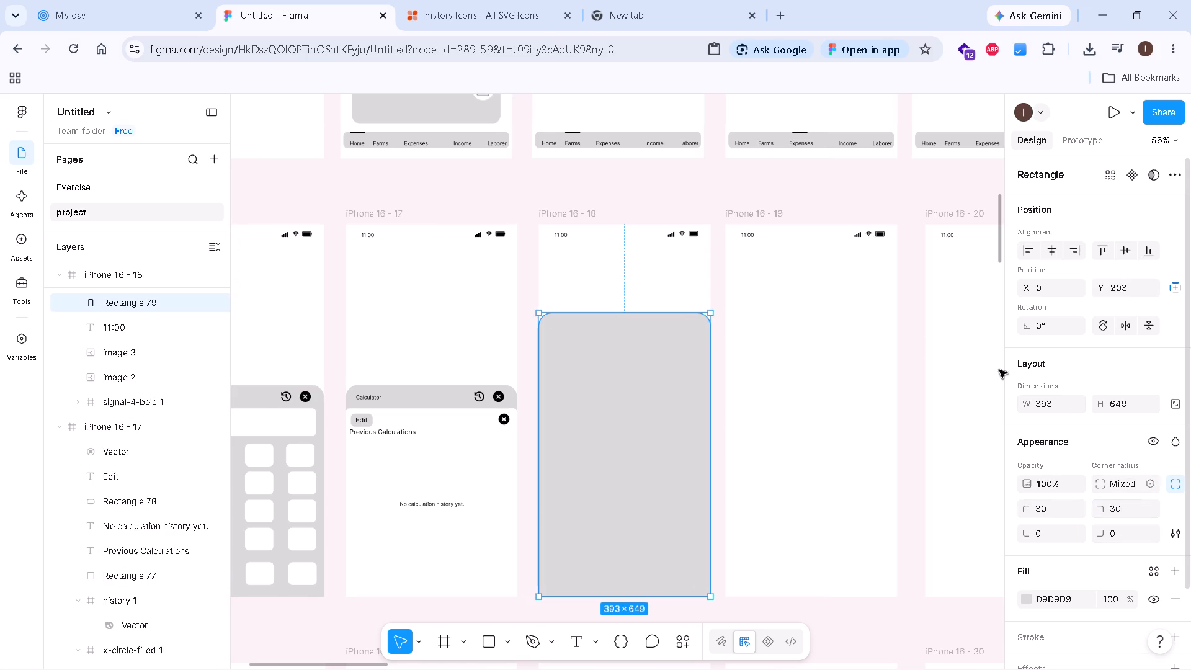
{"action": "left_click", "coordinate": [527, 348]}
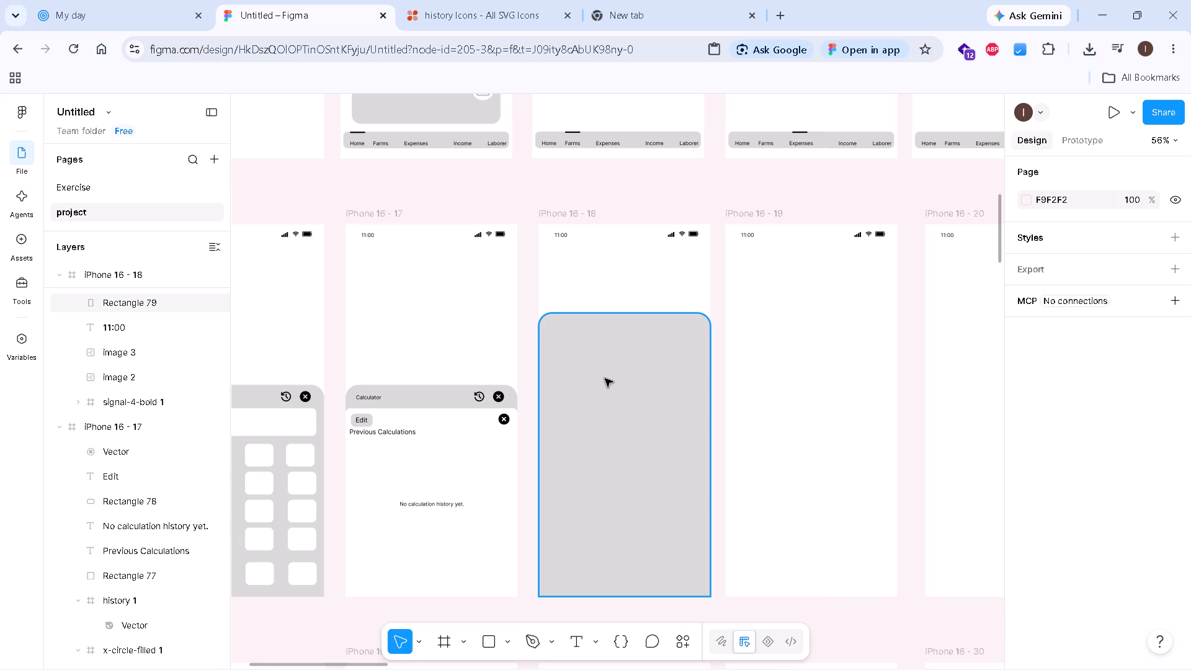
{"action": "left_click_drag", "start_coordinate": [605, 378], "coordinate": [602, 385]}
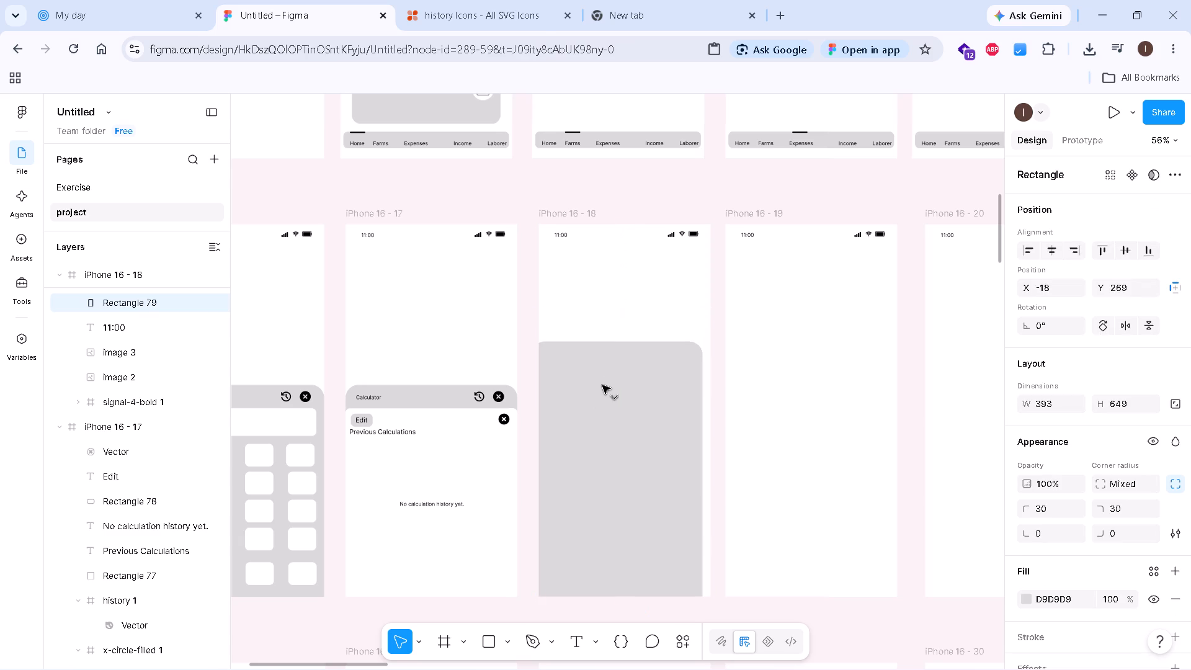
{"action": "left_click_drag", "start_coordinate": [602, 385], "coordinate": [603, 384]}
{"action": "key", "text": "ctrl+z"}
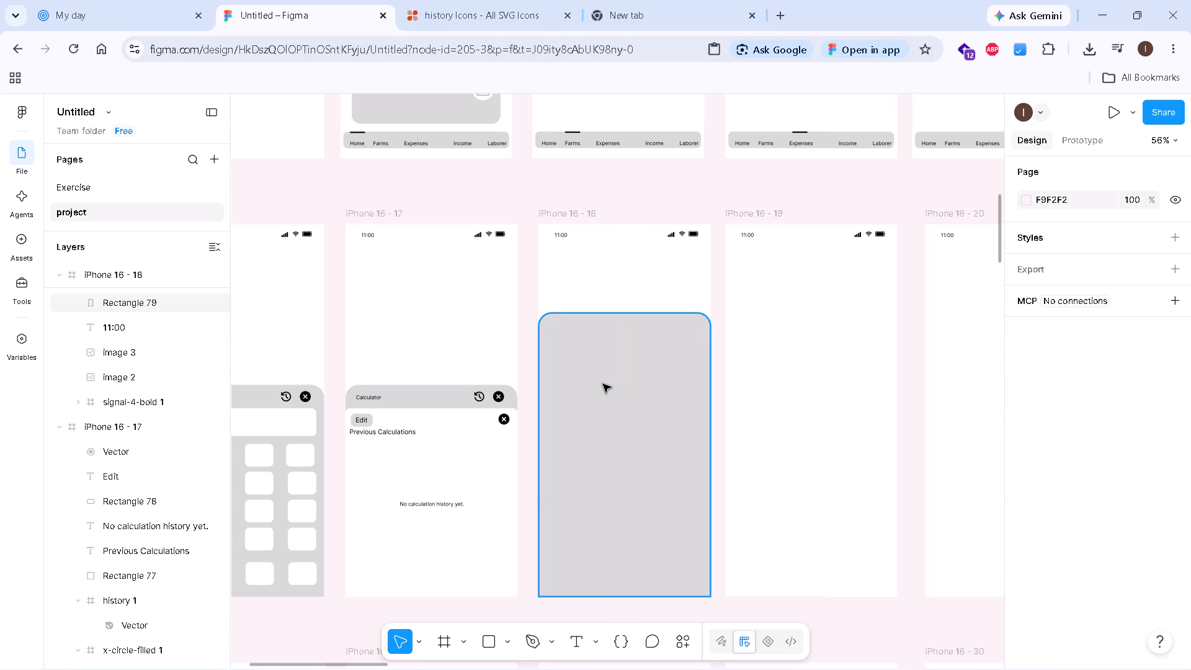
Lock the grey rectangle in the iPhone 16 - 18 frame.
{"action": "left_click", "coordinate": [603, 384]}
{"action": "left_click", "coordinate": [195, 304]}
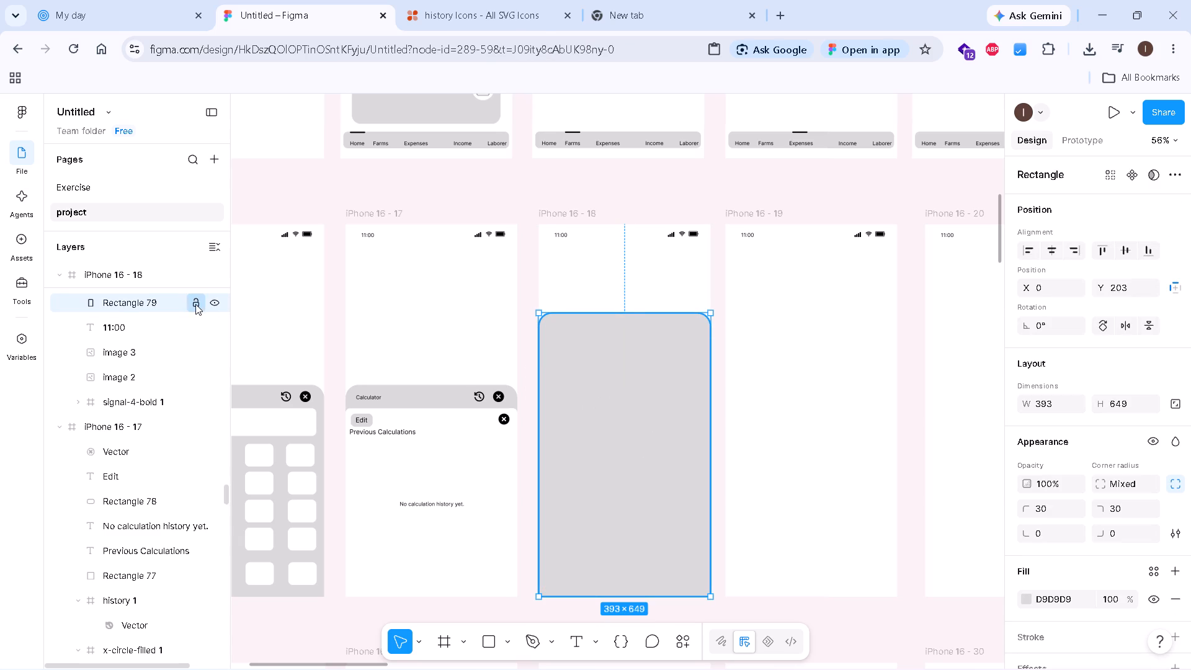
{"action": "left_click", "coordinate": [531, 284]}
Draw a horizontal line about 393 long across the grey panel, just below its rounded top edge.
{"action": "key", "text": "h"}
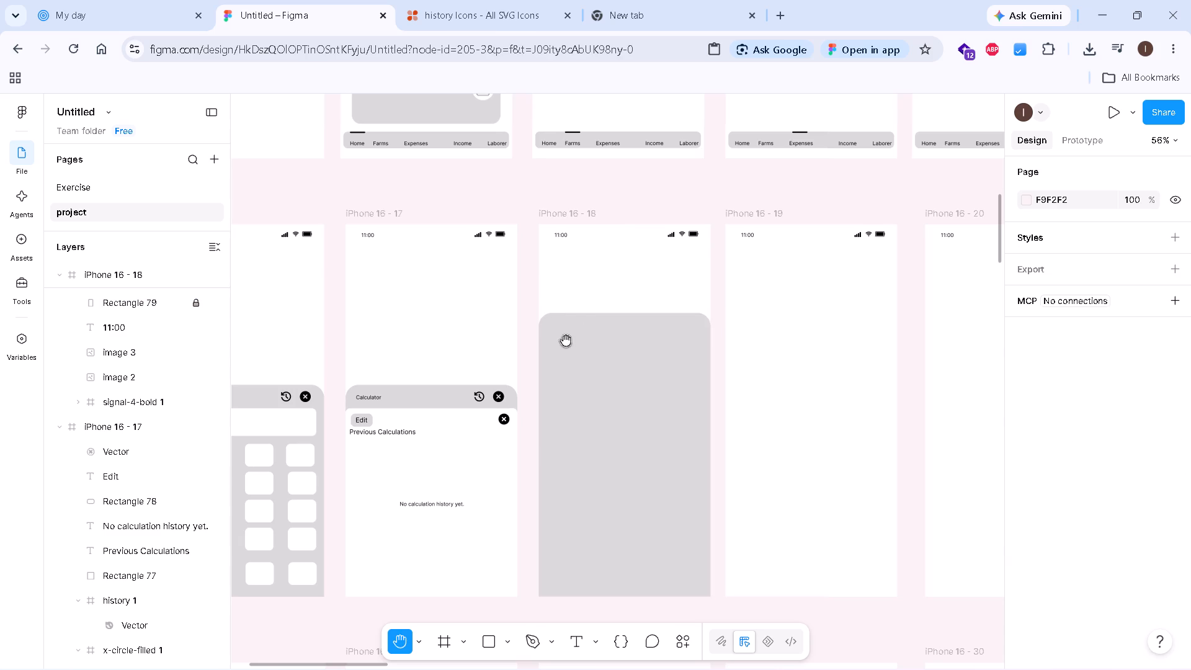
{"action": "left_click_drag", "start_coordinate": [572, 350], "coordinate": [475, 326]}
{"action": "scroll", "coordinate": [486, 341], "scroll_direction": "up", "scroll_amount": 5, "text": "ctrl"}
{"action": "left_click", "coordinate": [499, 402], "text": "ctrl"}
{"action": "left_click_drag", "start_coordinate": [499, 398], "coordinate": [504, 347], "text": "ctrl"}
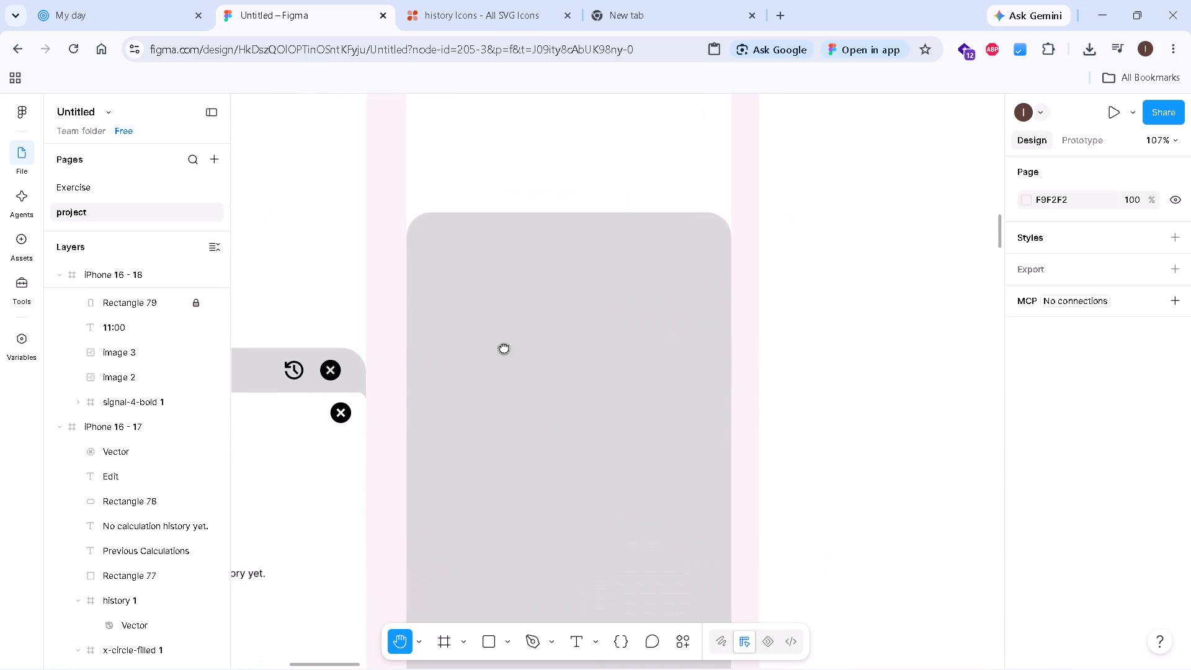
{"action": "left_click_drag", "start_coordinate": [504, 347], "coordinate": [543, 248], "text": "ctrl"}
{"action": "scroll", "coordinate": [543, 248], "scroll_direction": "down", "scroll_amount": 2, "text": "ctrl"}
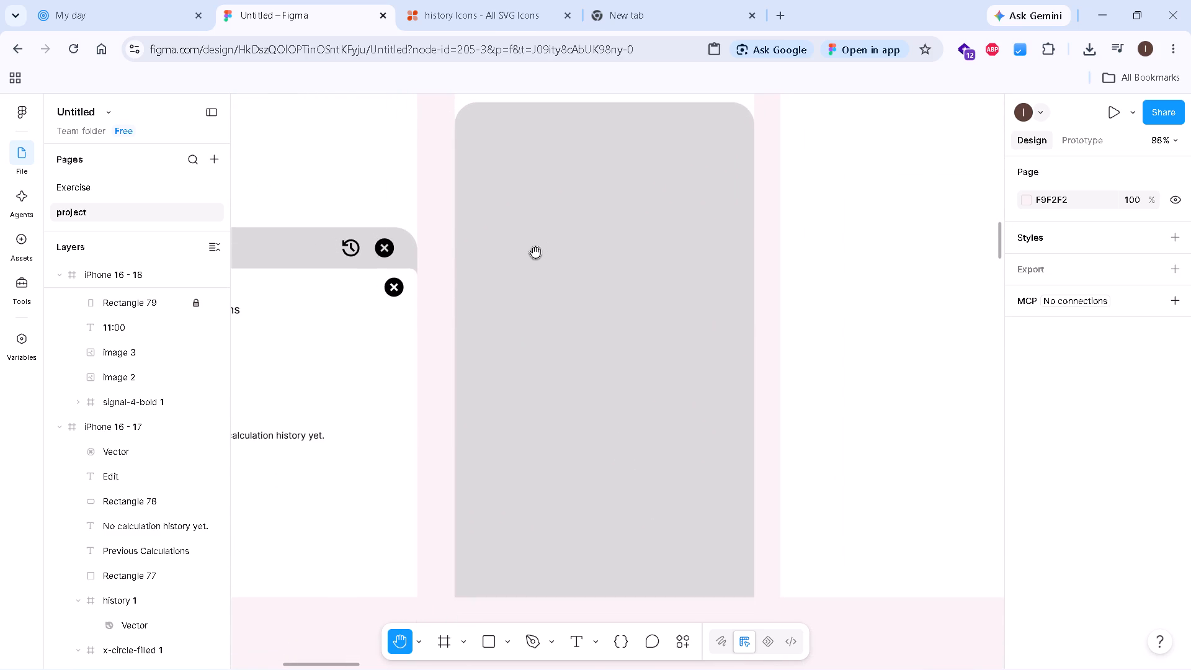
{"action": "left_click_drag", "start_coordinate": [535, 254], "coordinate": [539, 274], "text": "ctrl"}
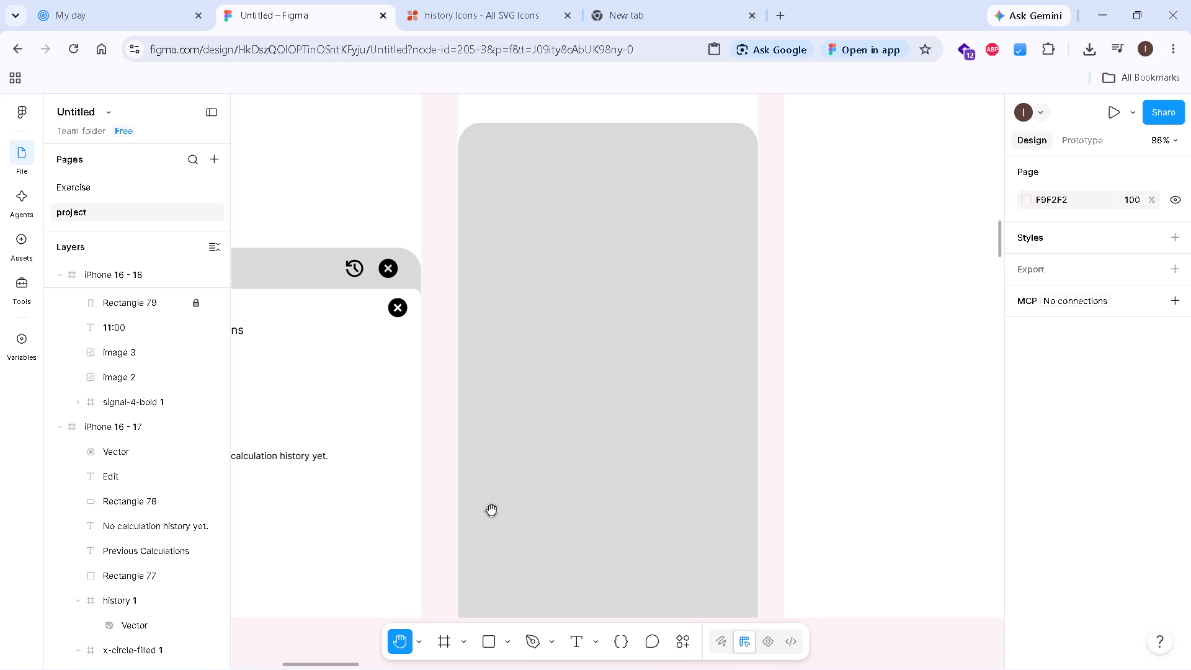
{"action": "left_click", "coordinate": [502, 641]}
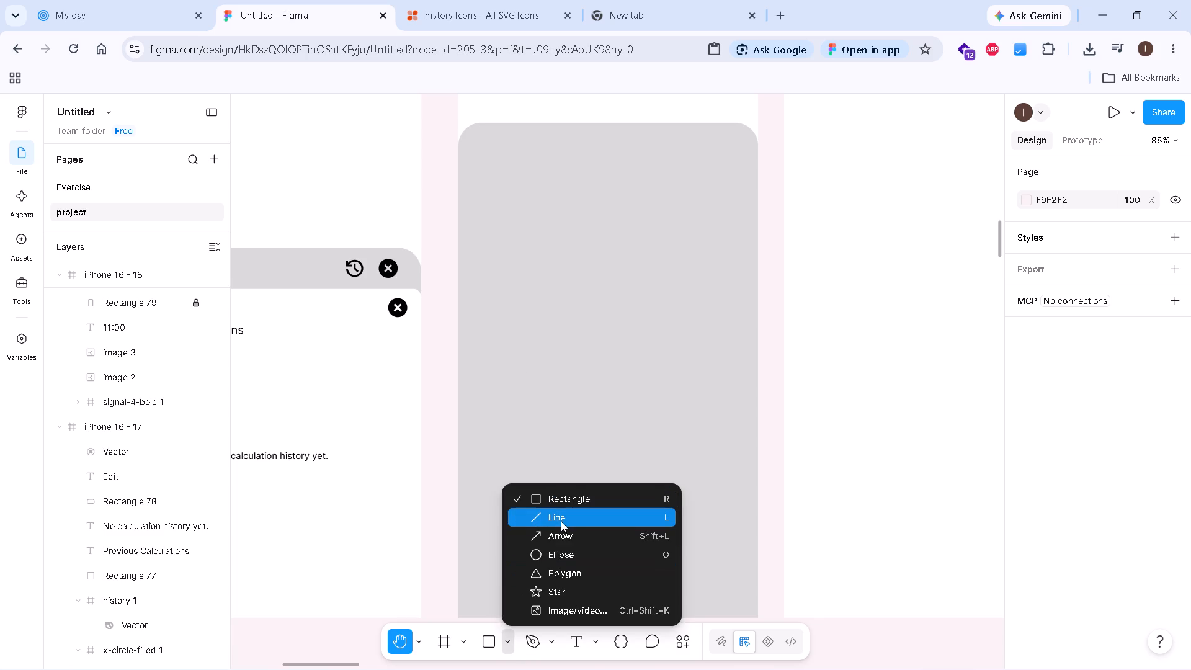
{"action": "left_click", "coordinate": [558, 520]}
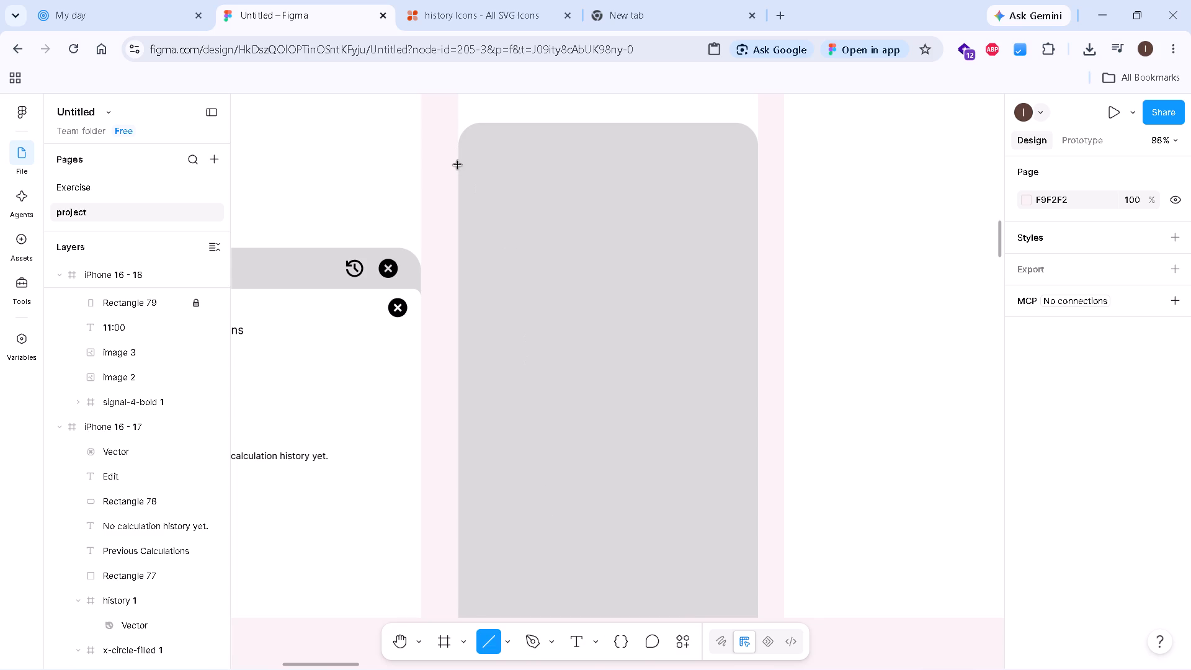
{"action": "left_click_drag", "start_coordinate": [458, 171], "coordinate": [768, 171]}
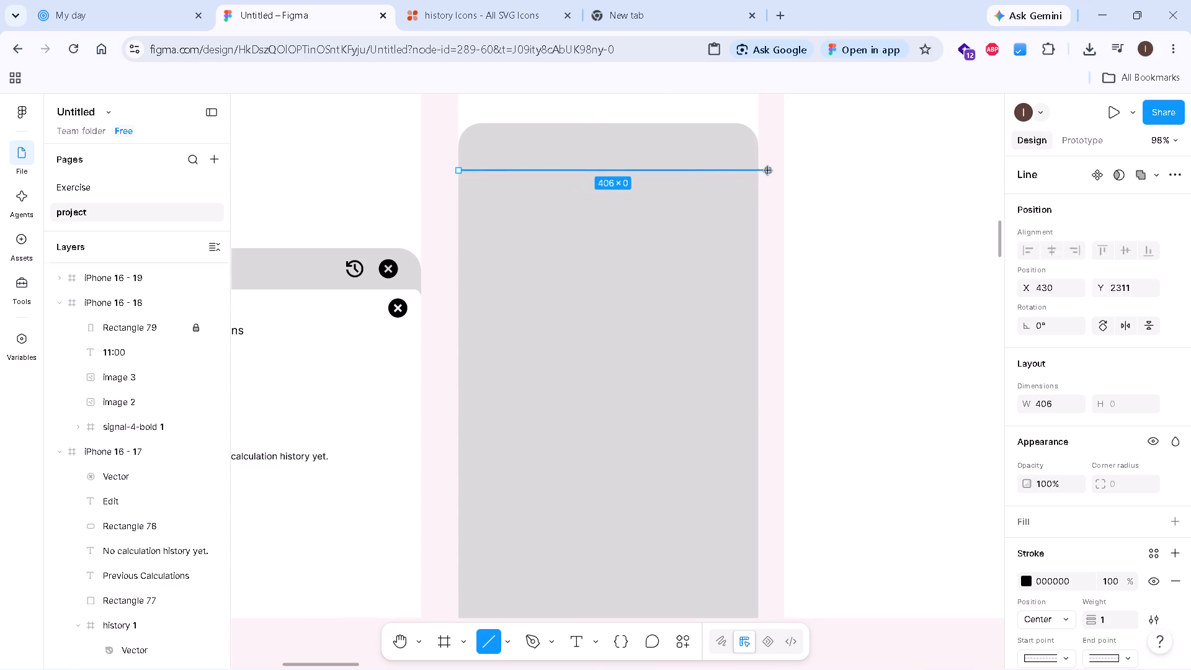
{"action": "left_click_drag", "start_coordinate": [768, 171], "coordinate": [757, 171]}
{"action": "left_click", "coordinate": [434, 177]}
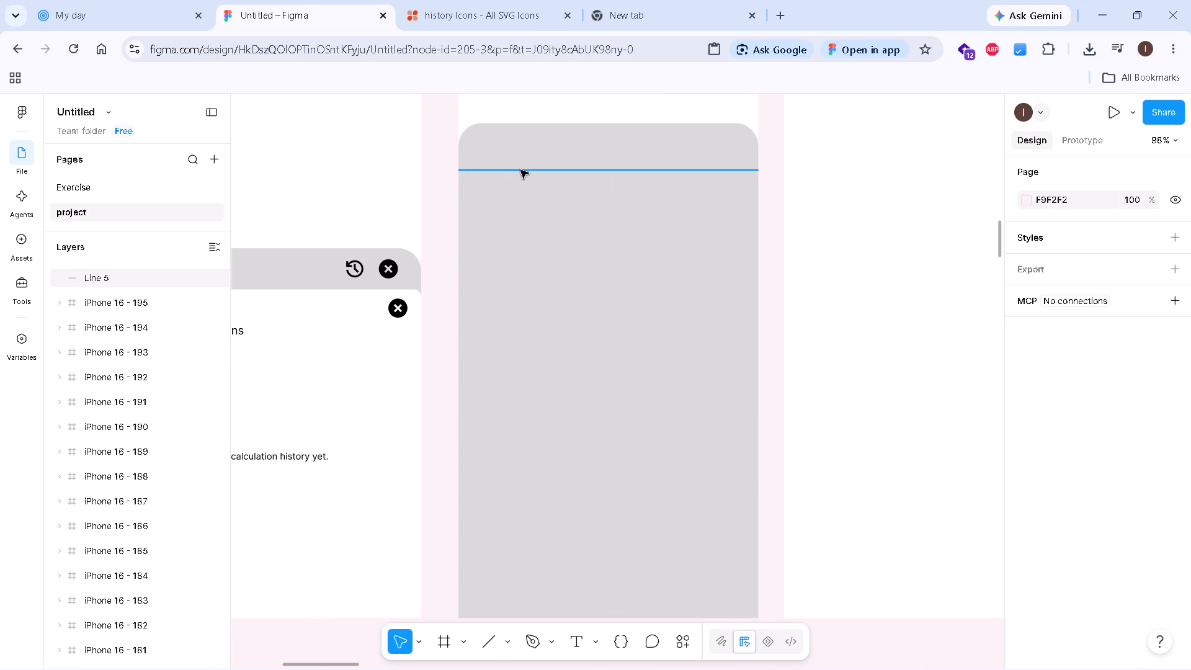
{"action": "left_click", "coordinate": [439, 179]}
Set the stroke weight of the header divider line in the iPhone 16 - 18 frame to 2.
{"action": "left_click", "coordinate": [528, 172]}
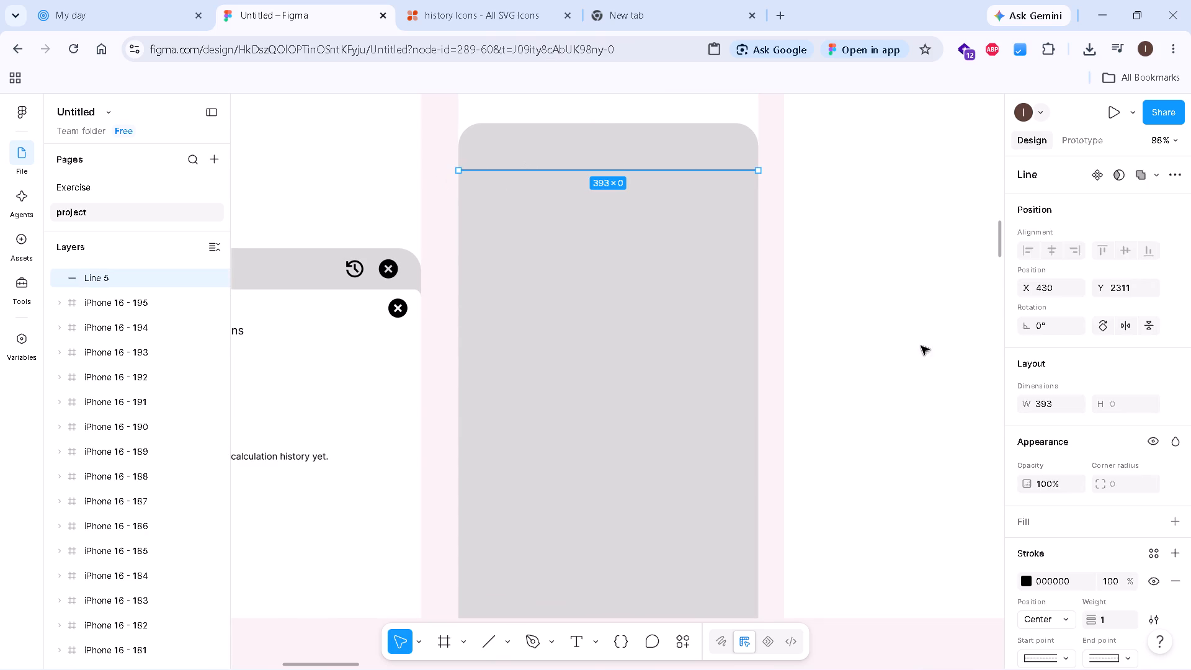
{"action": "scroll", "coordinate": [1129, 553], "scroll_direction": "down", "scroll_amount": 2}
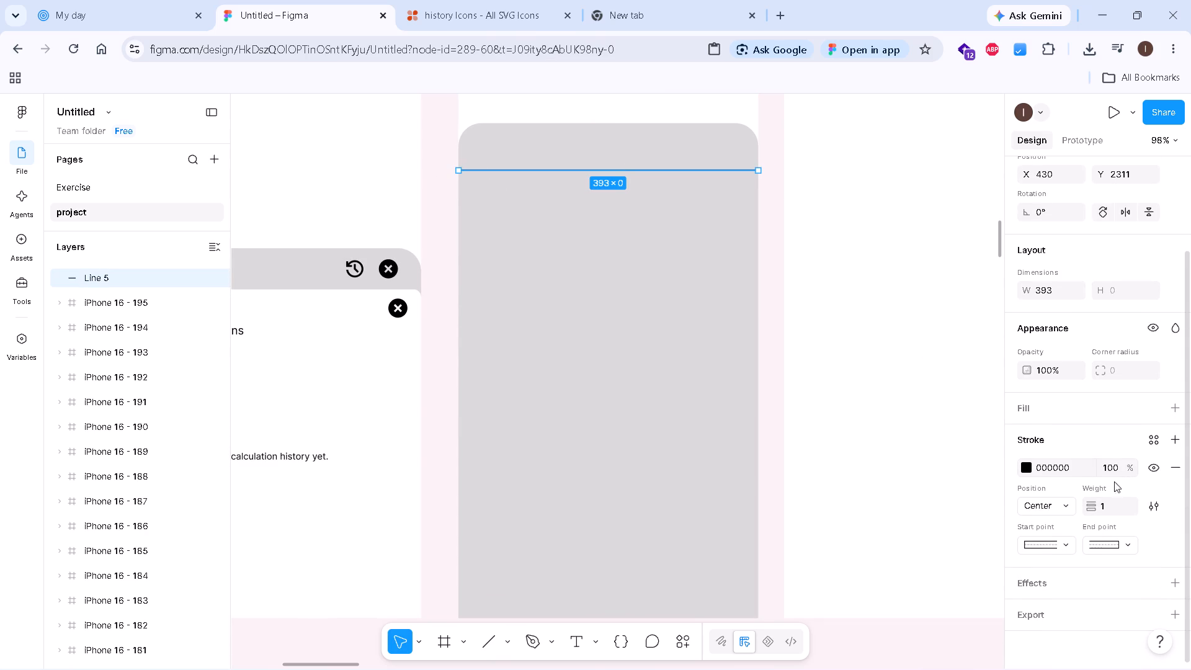
{"action": "left_click", "coordinate": [1110, 512]}
{"action": "key", "text": "2"}
{"action": "key", "text": "Return"}
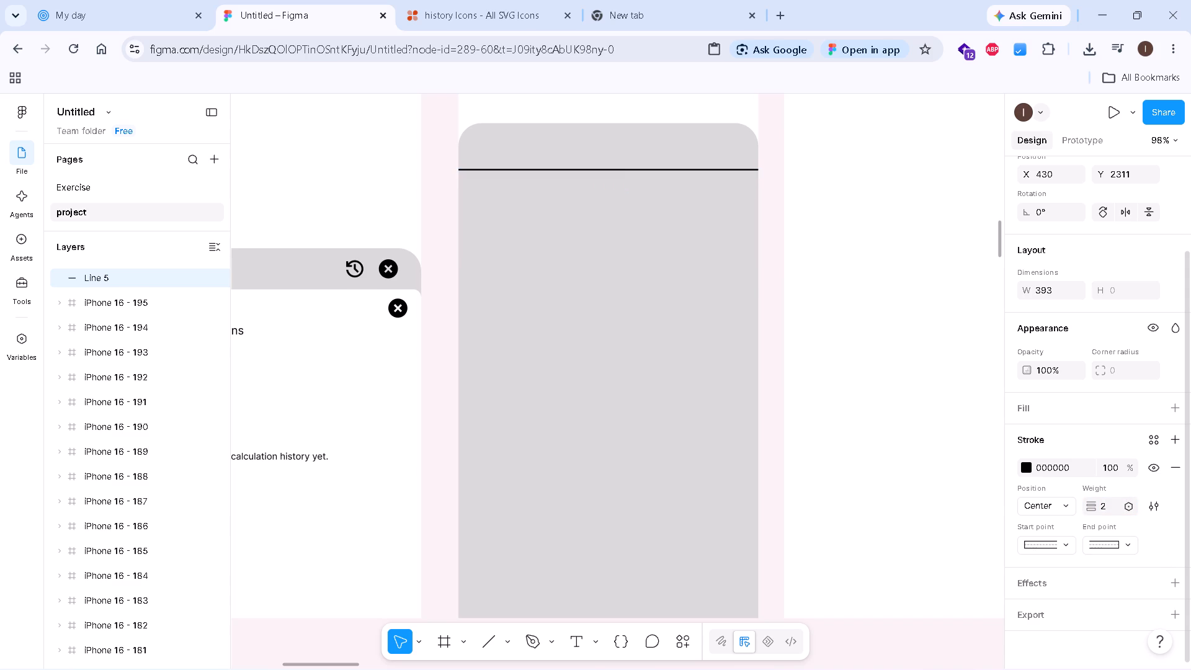
{"action": "left_click", "coordinate": [442, 317]}
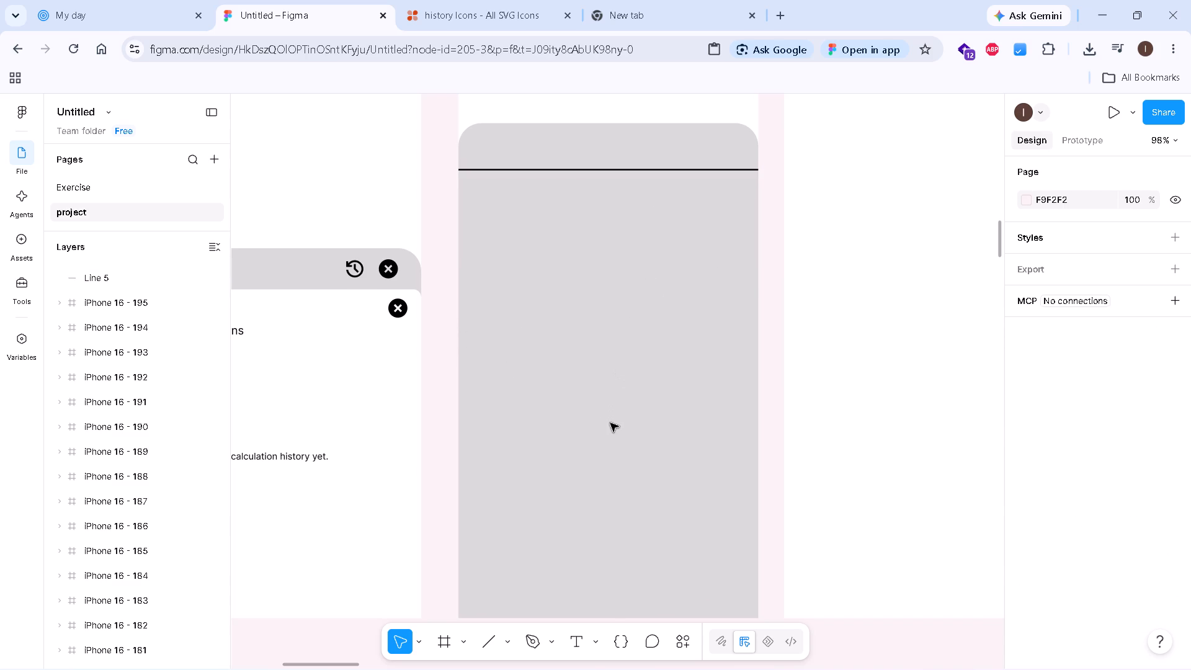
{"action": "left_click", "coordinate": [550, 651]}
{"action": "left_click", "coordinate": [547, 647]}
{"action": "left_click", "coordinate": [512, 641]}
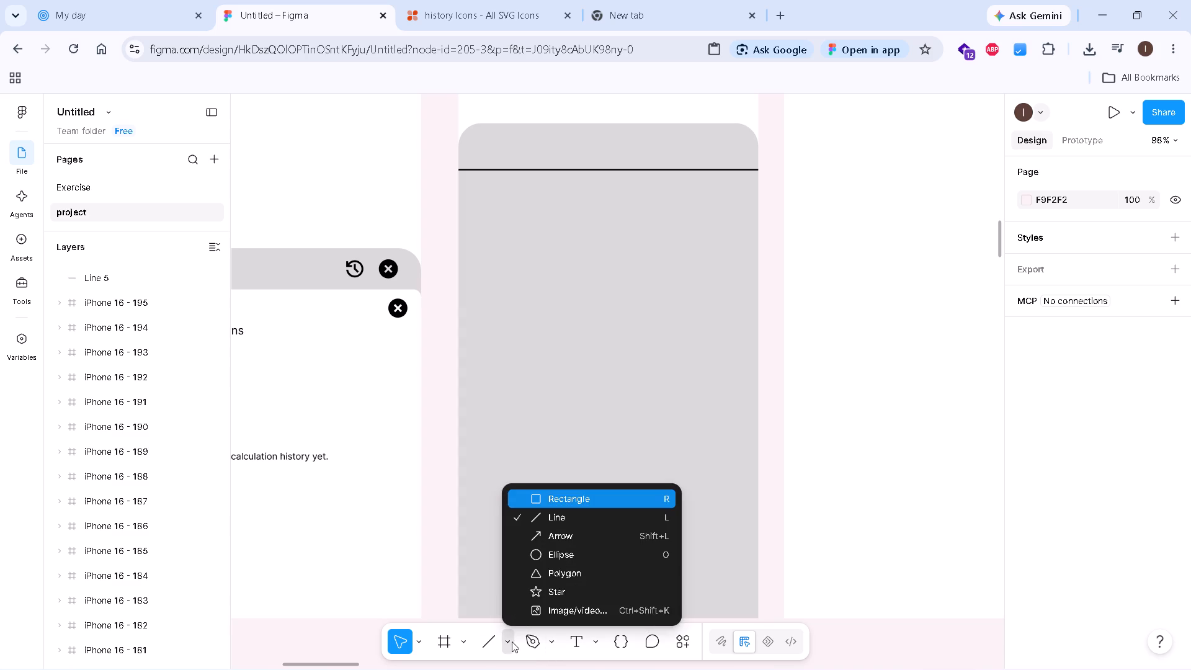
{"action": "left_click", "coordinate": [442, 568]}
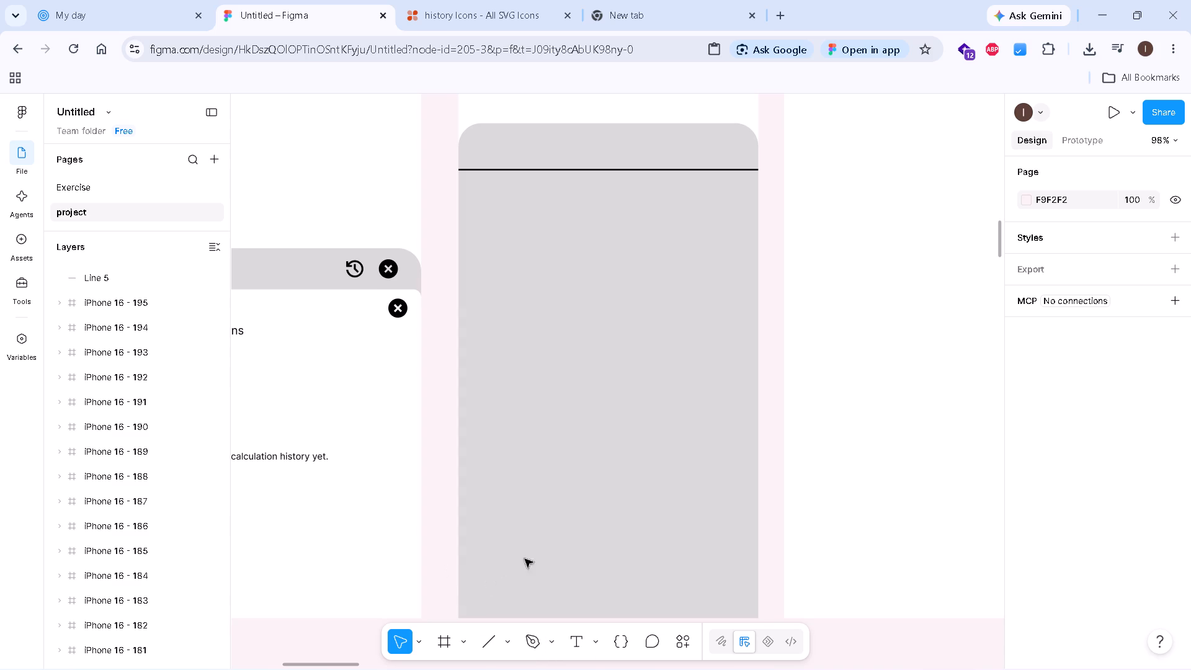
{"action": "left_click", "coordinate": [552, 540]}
Add the text "Notifications" in the panel header and move it up slightly so it sits clear of the divider line.
{"action": "key", "text": "t"}
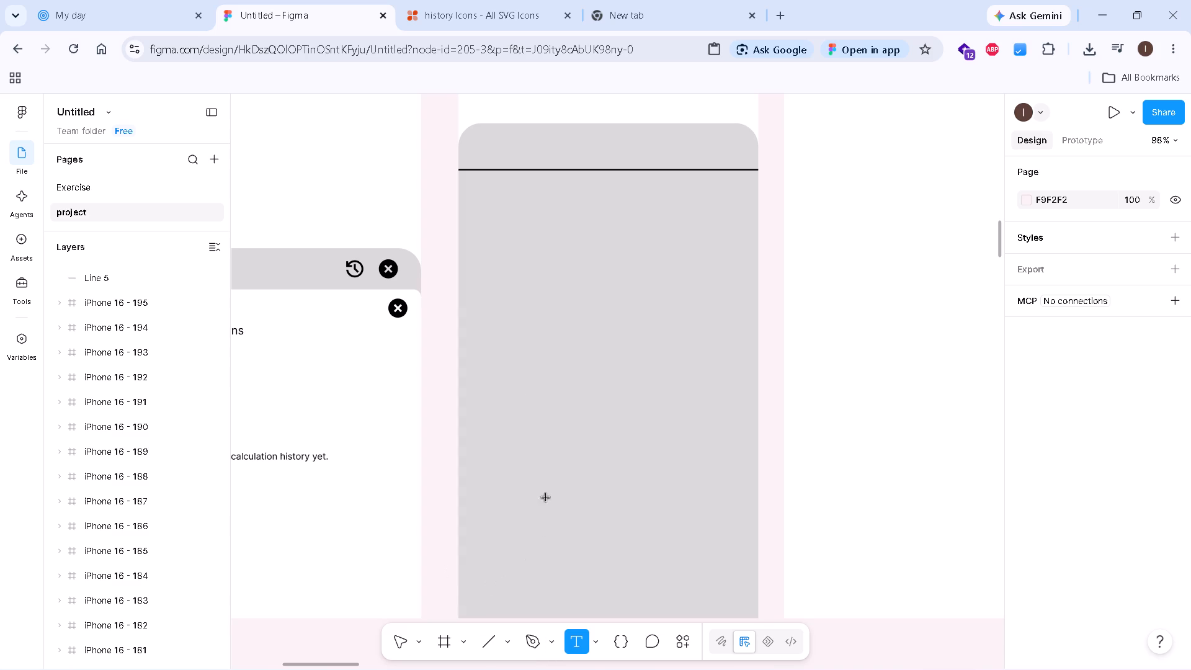
{"action": "left_click", "coordinate": [496, 150]}
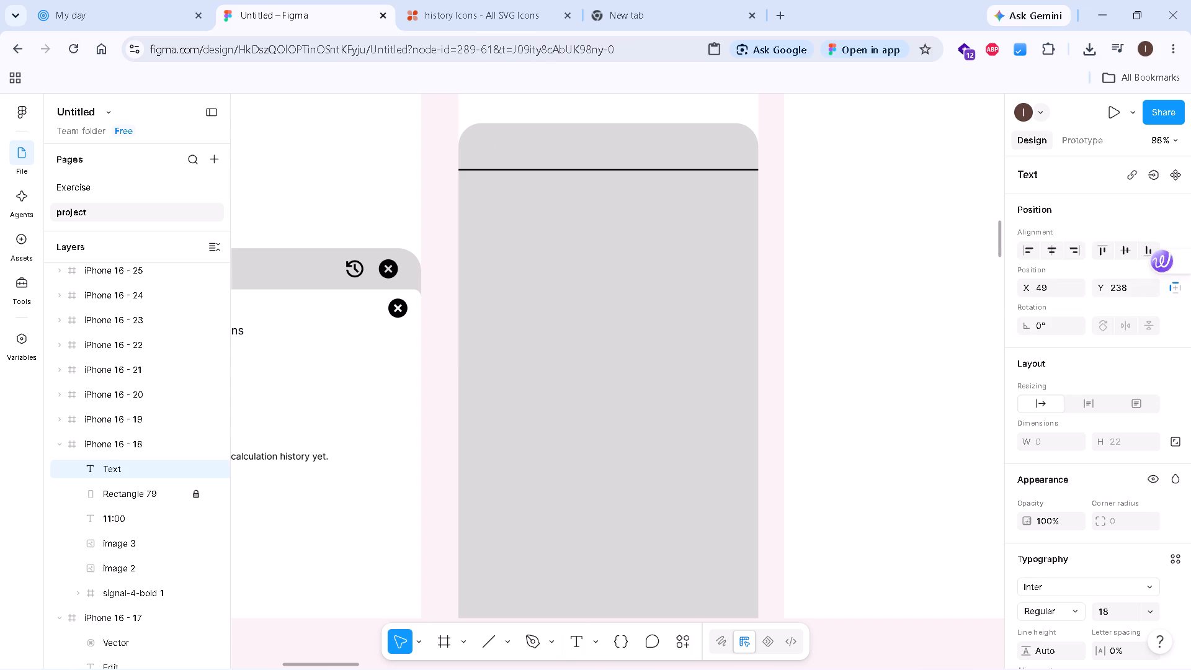
{"action": "type", "text": "Notifications"}
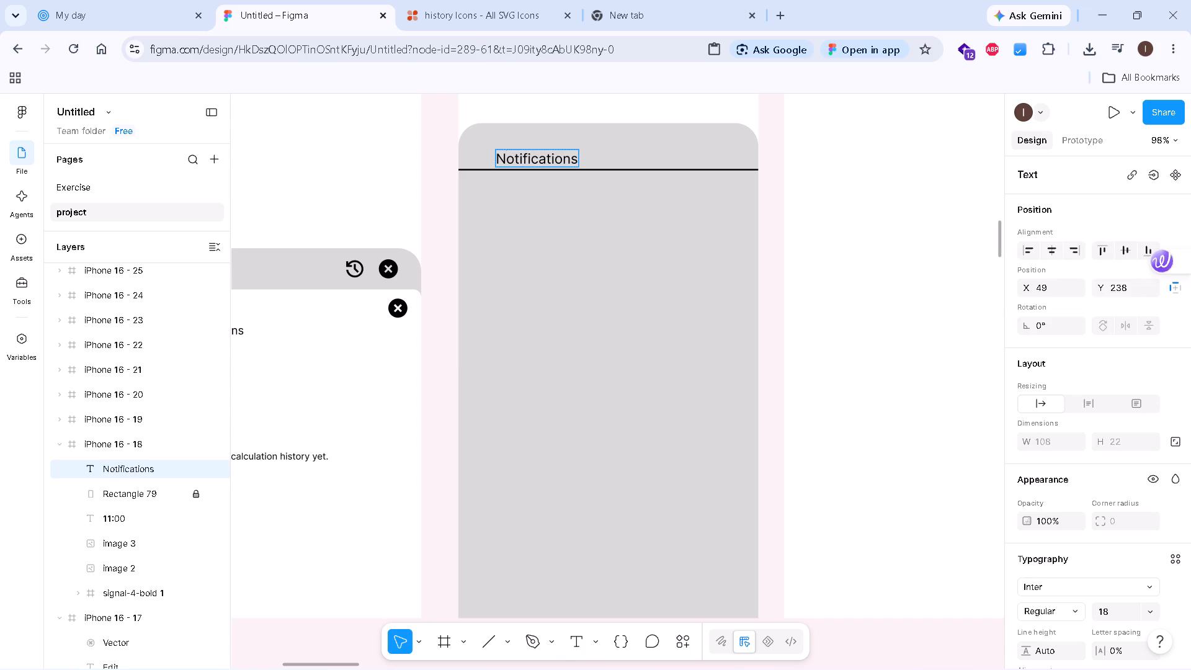
{"action": "double_click", "coordinate": [432, 244]}
{"action": "left_click_drag", "start_coordinate": [527, 162], "coordinate": [527, 160]}
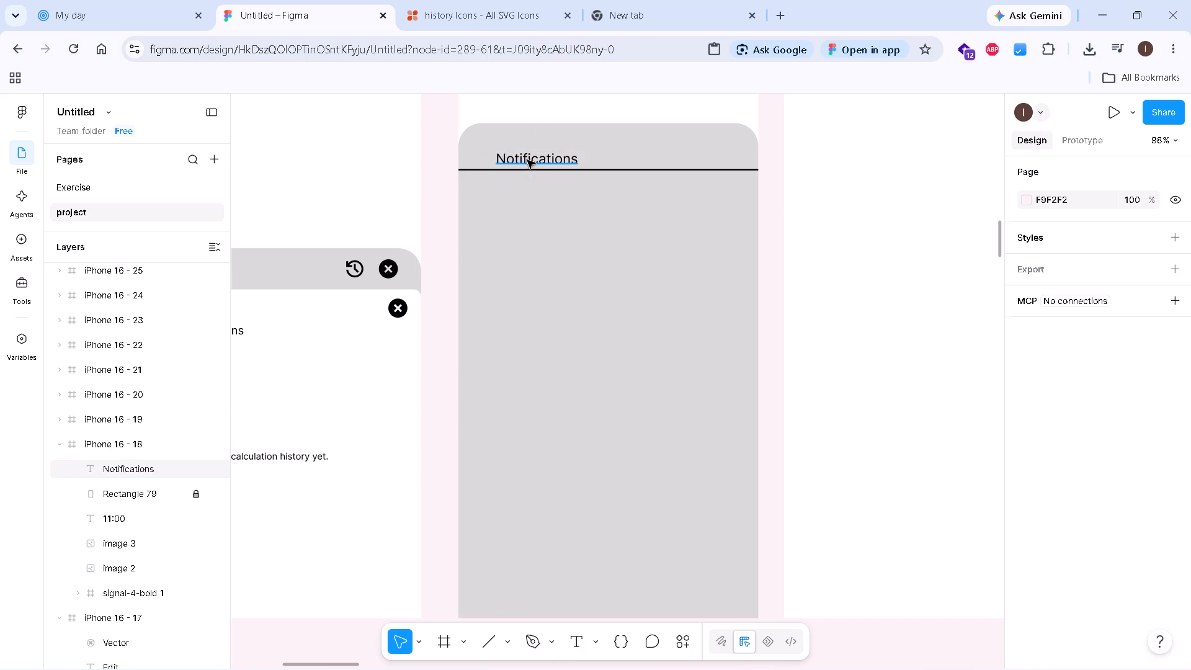
{"action": "left_click_drag", "start_coordinate": [527, 160], "coordinate": [528, 152]}
{"action": "left_click", "coordinate": [439, 303]}
Copy the calculator header's close icon from iPhone 16 - 17 into the Notifications header, placing it at the right end, level with the title.
{"action": "left_click", "coordinate": [396, 269]}
{"action": "right_click", "coordinate": [396, 269]}
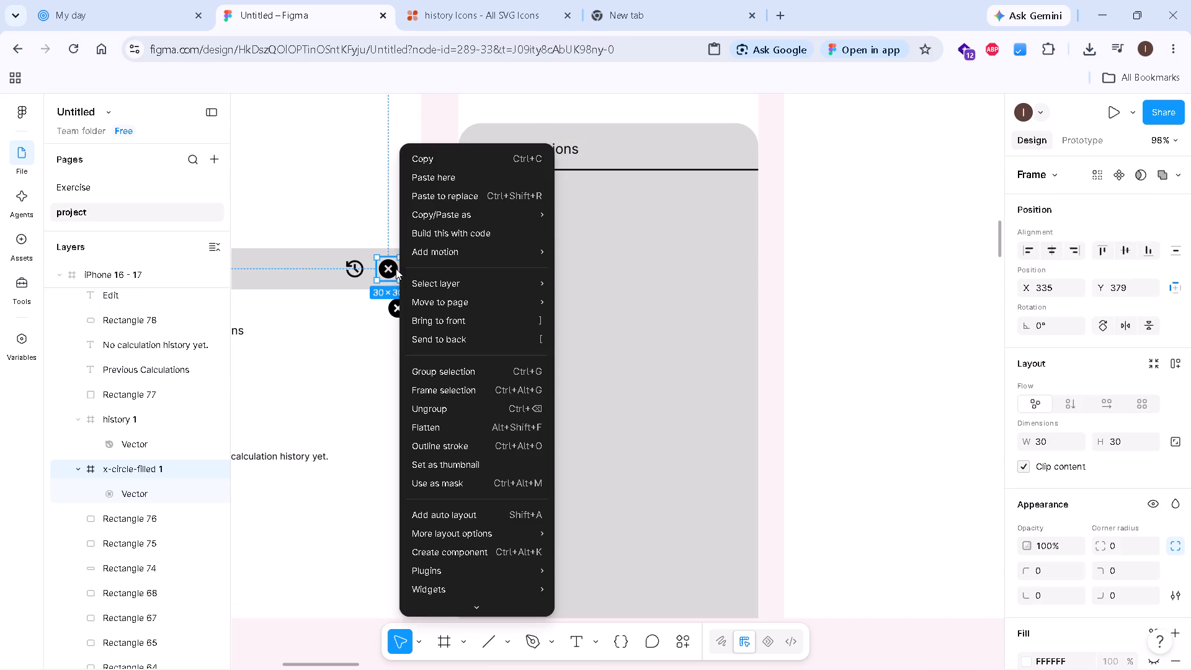
{"action": "left_click", "coordinate": [469, 161]}
{"action": "left_click", "coordinate": [680, 143]}
{"action": "right_click", "coordinate": [680, 144]}
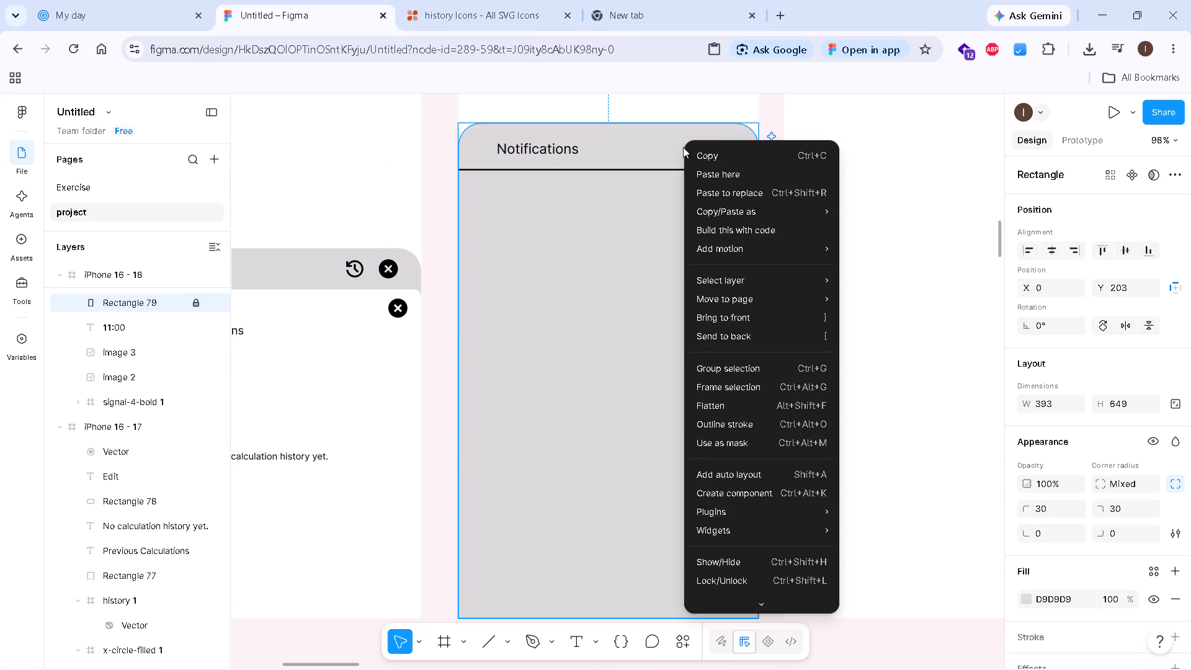
{"action": "left_click", "coordinate": [698, 174]}
{"action": "left_click_drag", "start_coordinate": [688, 158], "coordinate": [697, 156]}
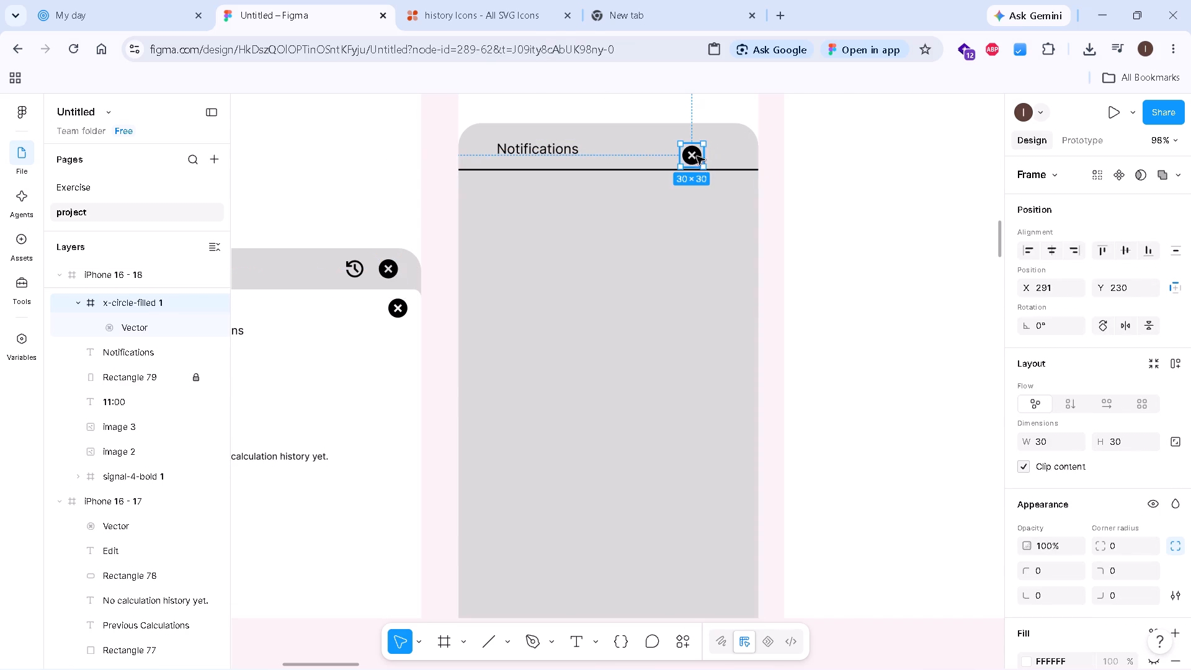
{"action": "left_click_drag", "start_coordinate": [697, 156], "coordinate": [733, 153]}
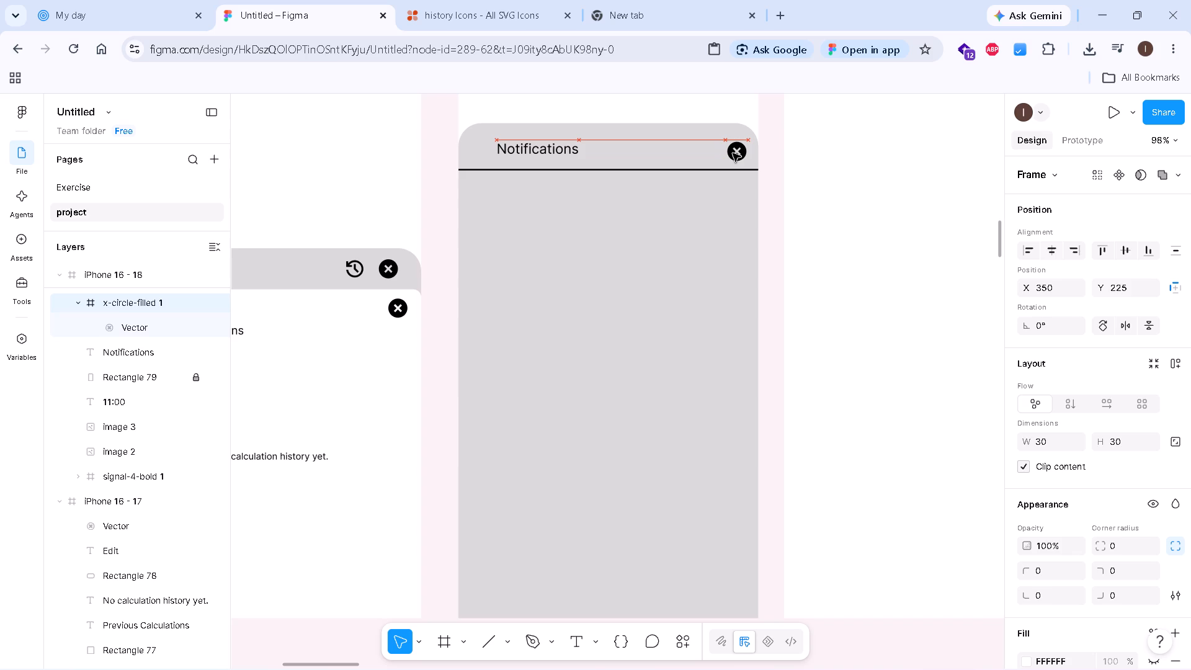
{"action": "left_click_drag", "start_coordinate": [733, 153], "coordinate": [733, 156]}
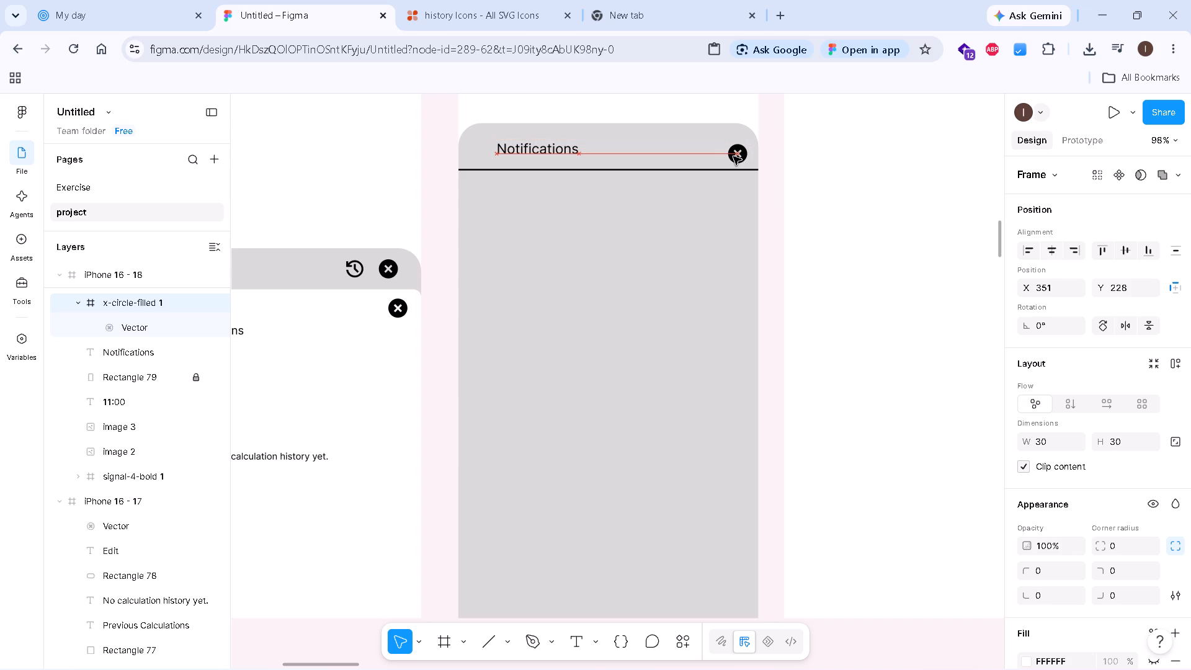
{"action": "left_click_drag", "start_coordinate": [733, 156], "coordinate": [733, 151]}
{"action": "left_click", "coordinate": [771, 189]}
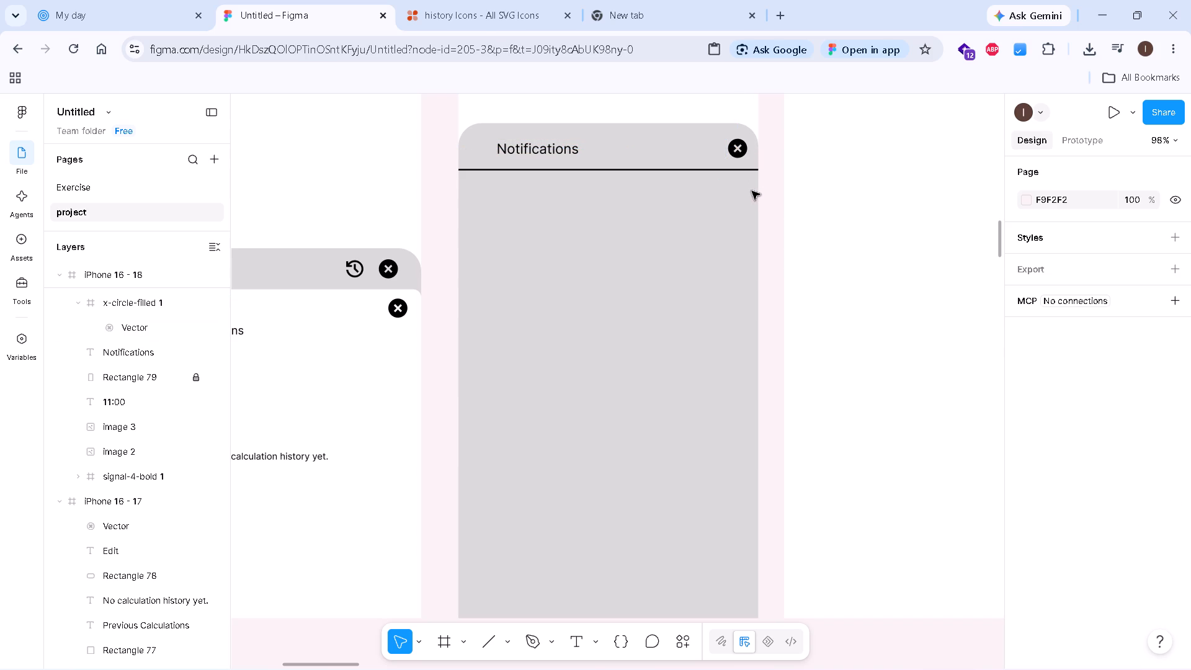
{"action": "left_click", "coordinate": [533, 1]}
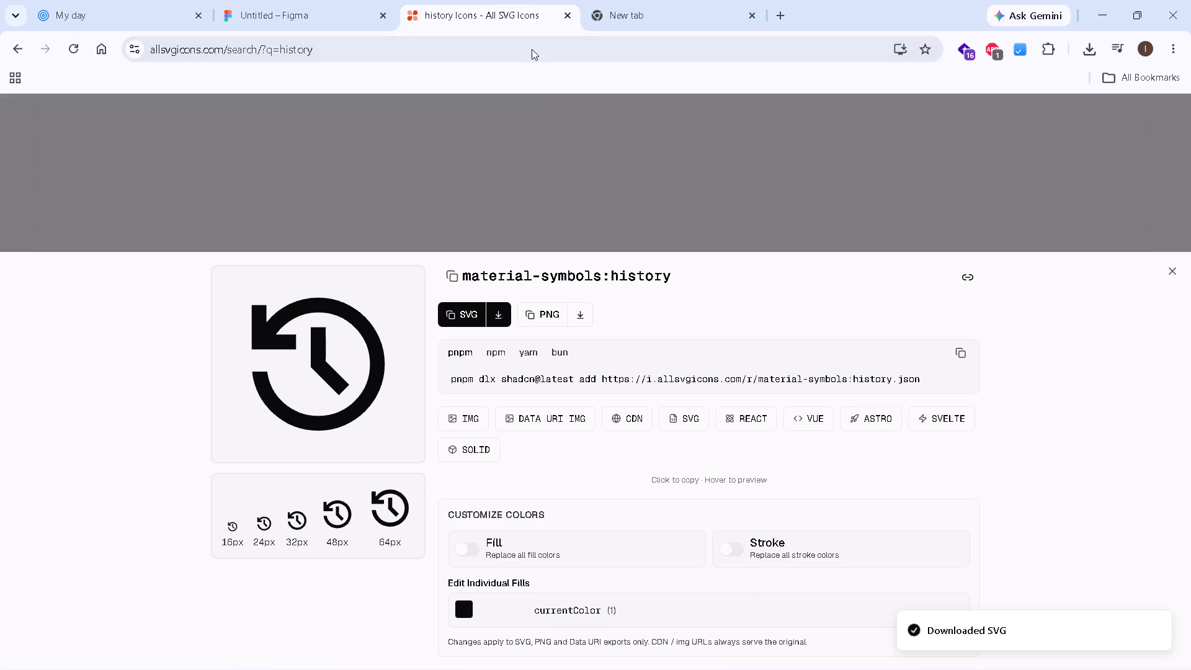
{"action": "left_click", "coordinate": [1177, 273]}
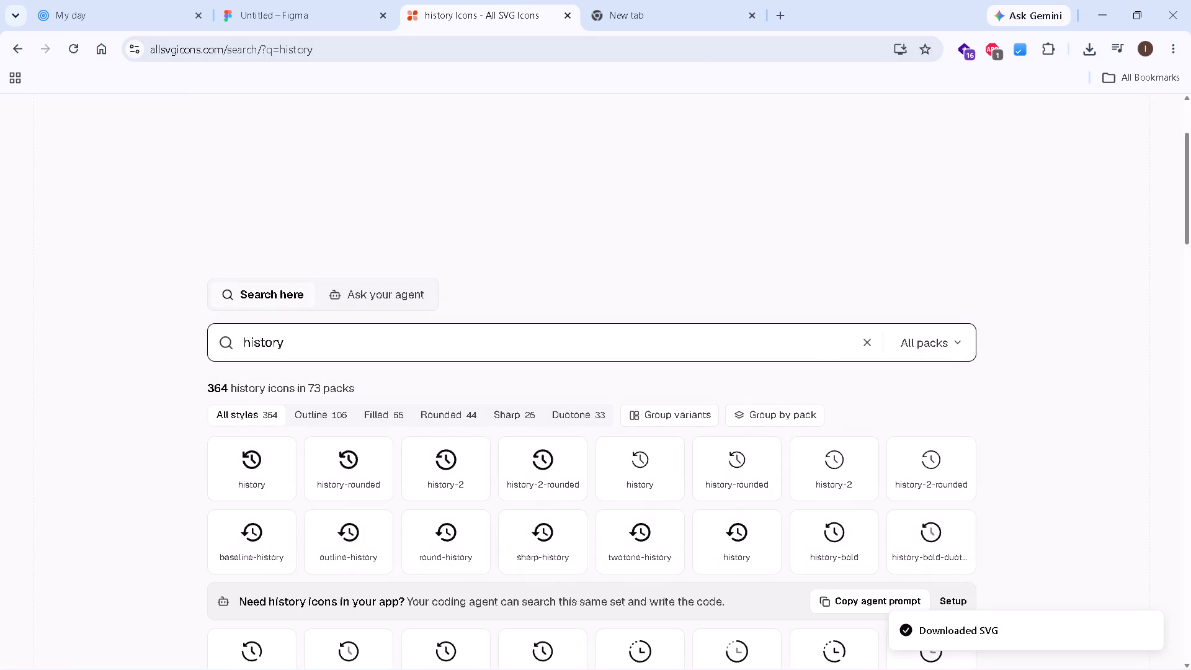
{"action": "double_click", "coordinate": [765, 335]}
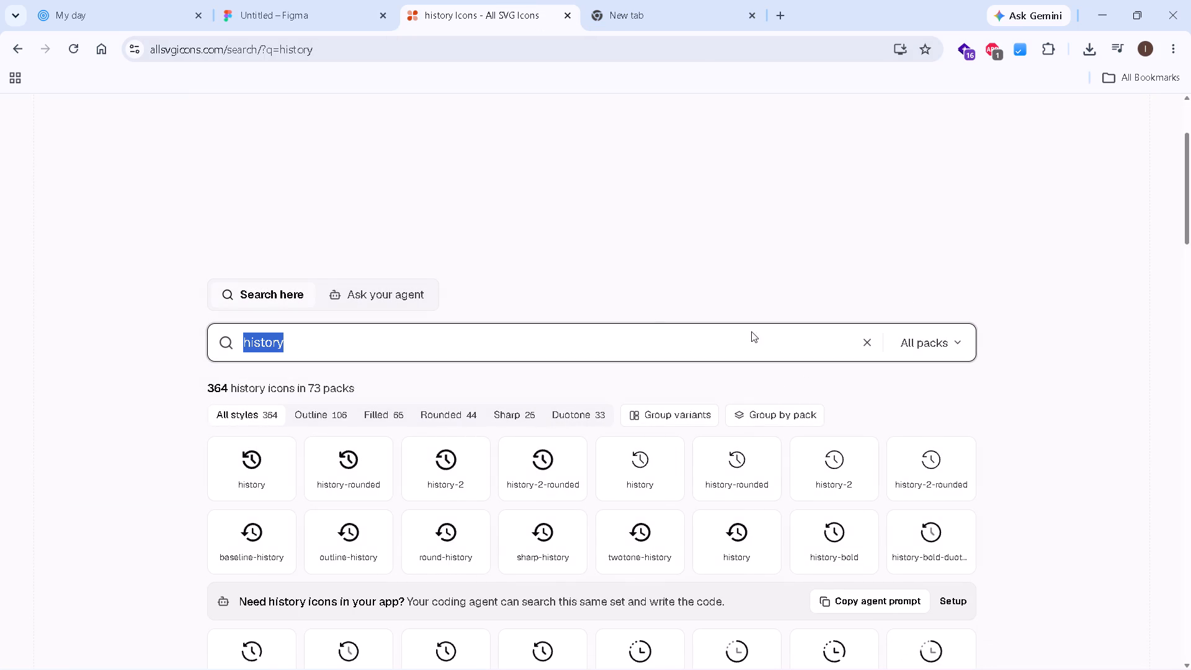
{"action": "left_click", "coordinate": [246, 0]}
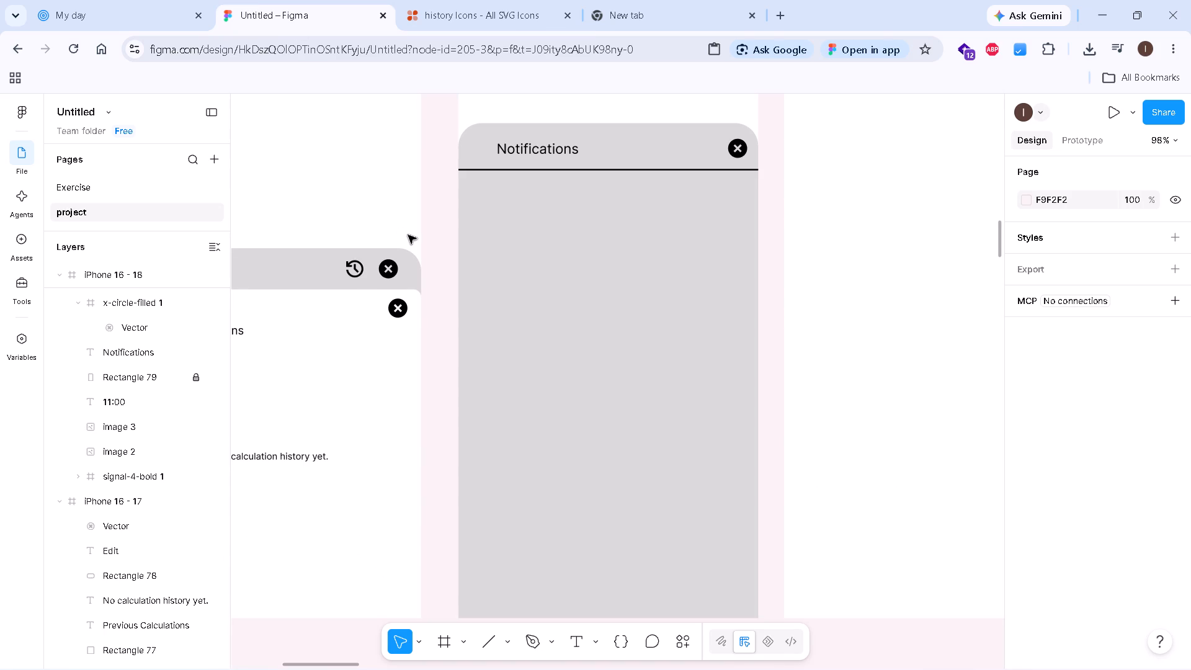
Copy the bell icon from the header of the Dashboard-Expenses frame.
{"action": "scroll", "coordinate": [408, 235], "scroll_direction": "down", "scroll_amount": 7, "text": "ctrl"}
{"action": "key", "text": "h"}
{"action": "left_click_drag", "start_coordinate": [630, 125], "coordinate": [641, 213]}
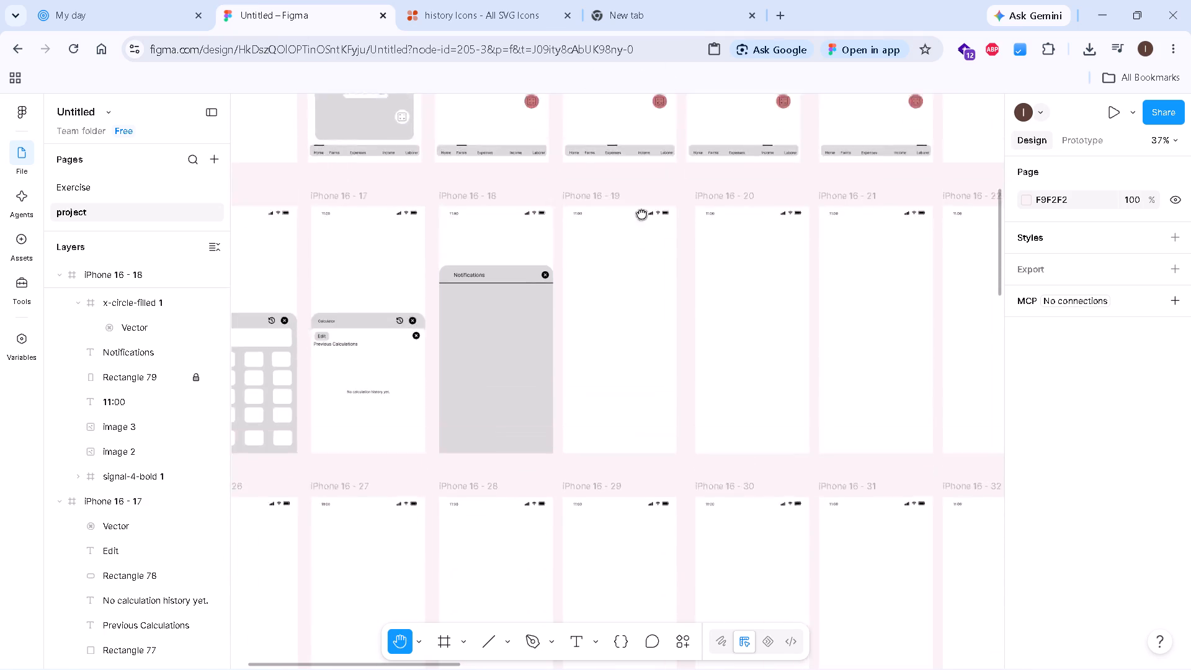
{"action": "left_click_drag", "start_coordinate": [641, 213], "coordinate": [611, 462]}
{"action": "scroll", "coordinate": [642, 164], "scroll_direction": "up", "scroll_amount": 9, "text": "ctrl"}
{"action": "scroll", "coordinate": [638, 233], "scroll_direction": "up", "scroll_amount": 4, "text": "ctrl"}
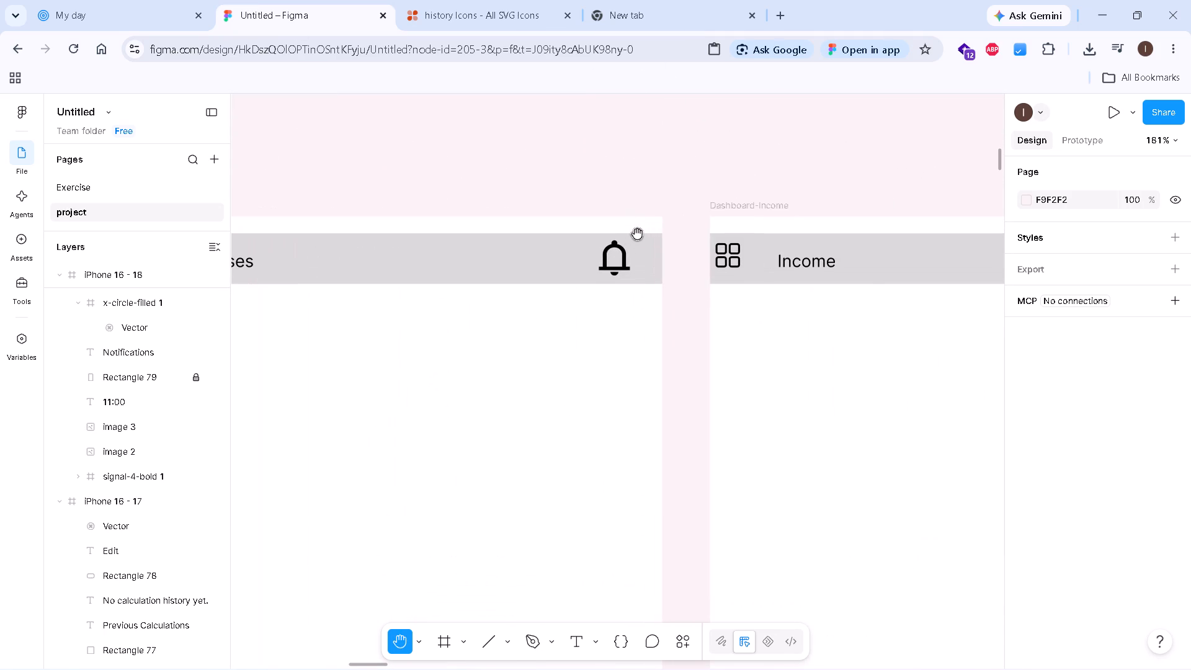
{"action": "key", "text": "v"}
{"action": "left_click", "coordinate": [619, 254]}
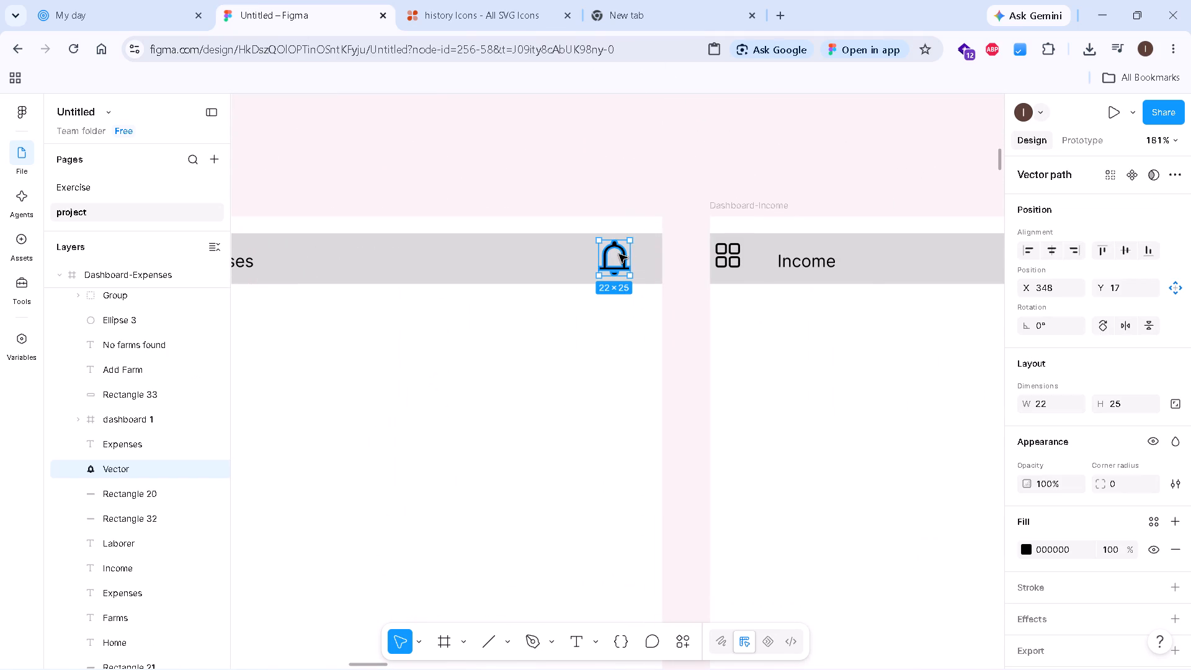
{"action": "key", "text": "ctrl+c"}
Paste the bell icon into the iPhone 16 - 18 frame and place it just left of the Notifications title, at about X 19, Y 221.
{"action": "scroll", "coordinate": [618, 254], "scroll_direction": "down", "scroll_amount": 16, "text": "ctrl"}
{"action": "scroll", "coordinate": [613, 252], "scroll_direction": "up", "scroll_amount": 1, "text": "ctrl"}
{"action": "scroll", "coordinate": [613, 252], "scroll_direction": "down", "scroll_amount": 2, "text": "ctrl"}
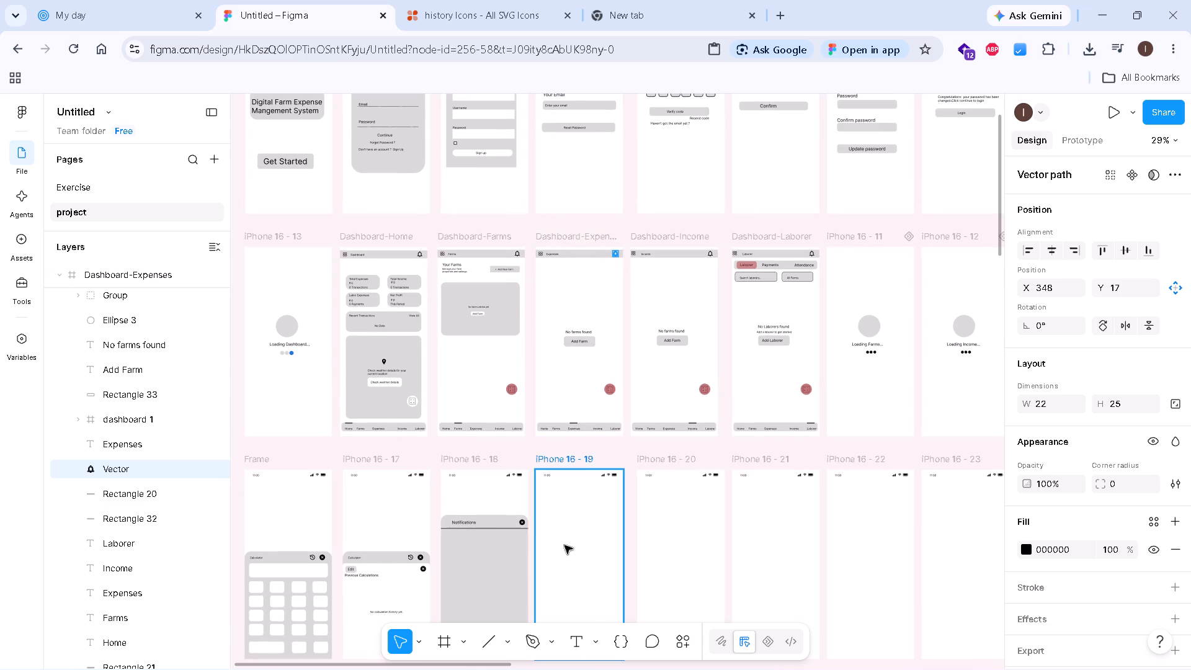
{"action": "scroll", "coordinate": [481, 550], "scroll_direction": "up", "scroll_amount": 14, "text": "ctrl"}
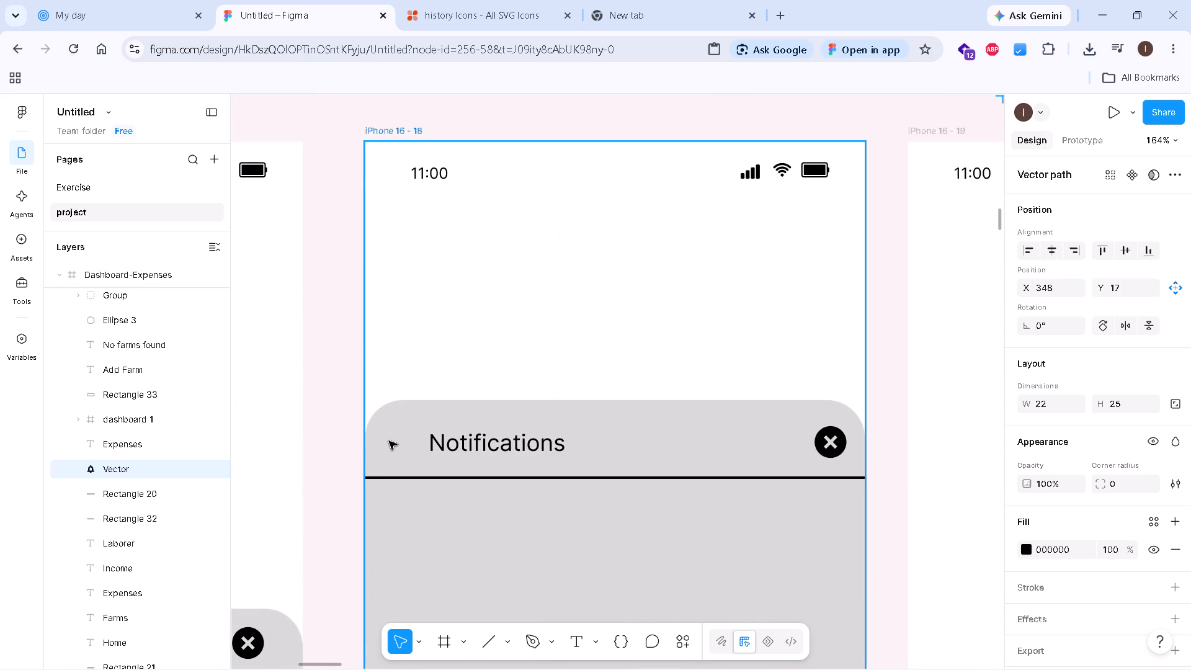
{"action": "left_click", "coordinate": [390, 441]}
{"action": "double_click", "coordinate": [400, 455]}
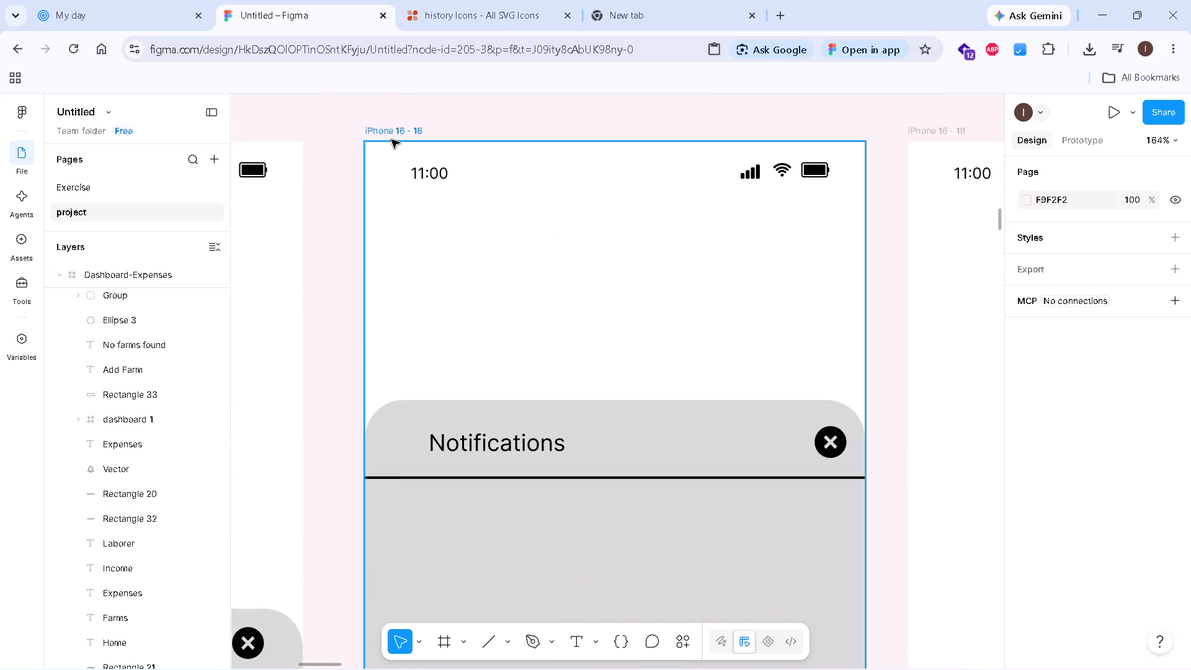
{"action": "left_click", "coordinate": [391, 143]}
{"action": "left_click", "coordinate": [401, 440]}
{"action": "double_click", "coordinate": [401, 440]}
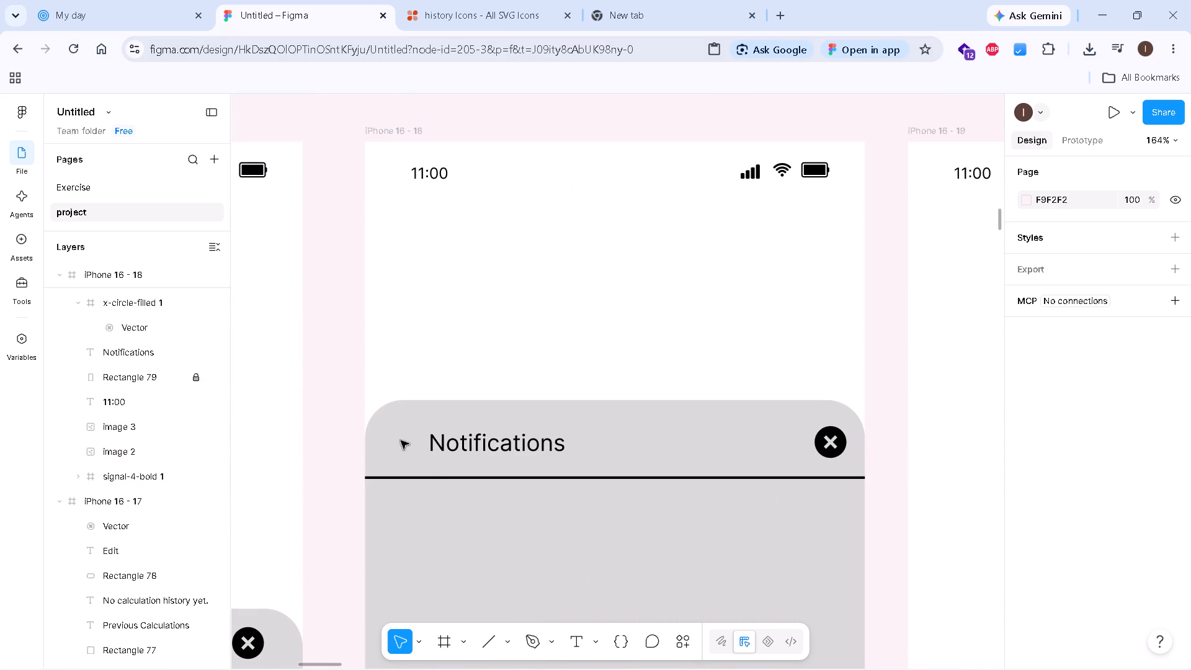
{"action": "left_click", "coordinate": [166, 377]}
{"action": "key", "text": "ctrl+v"}
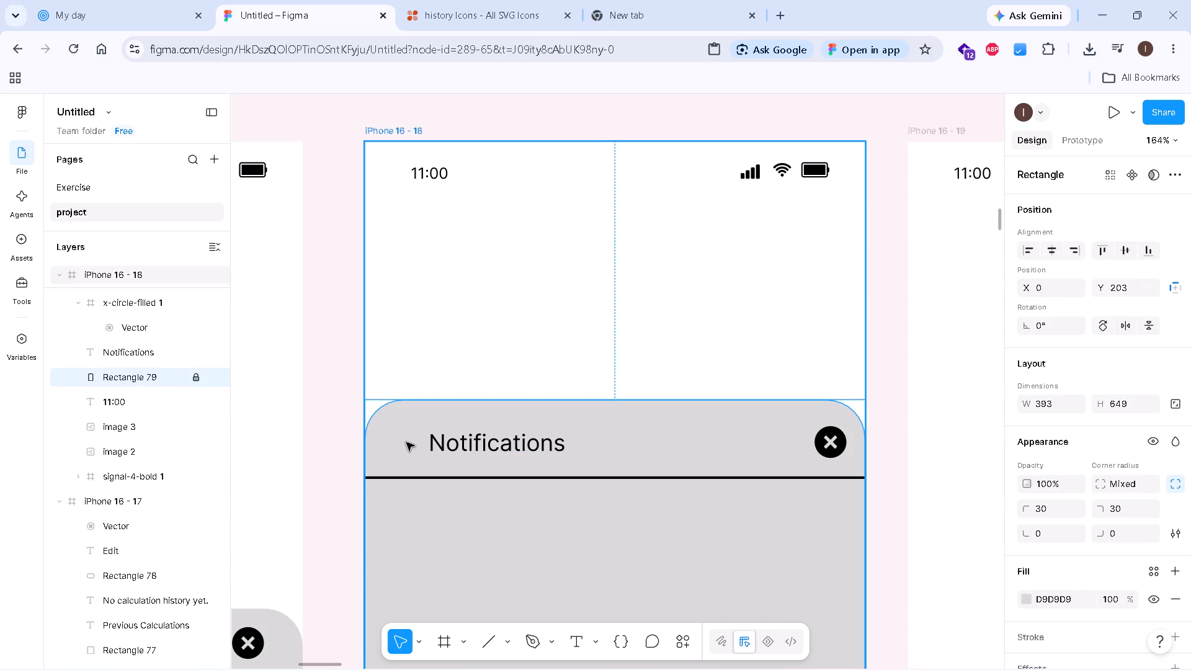
{"action": "left_click", "coordinate": [646, 350]}
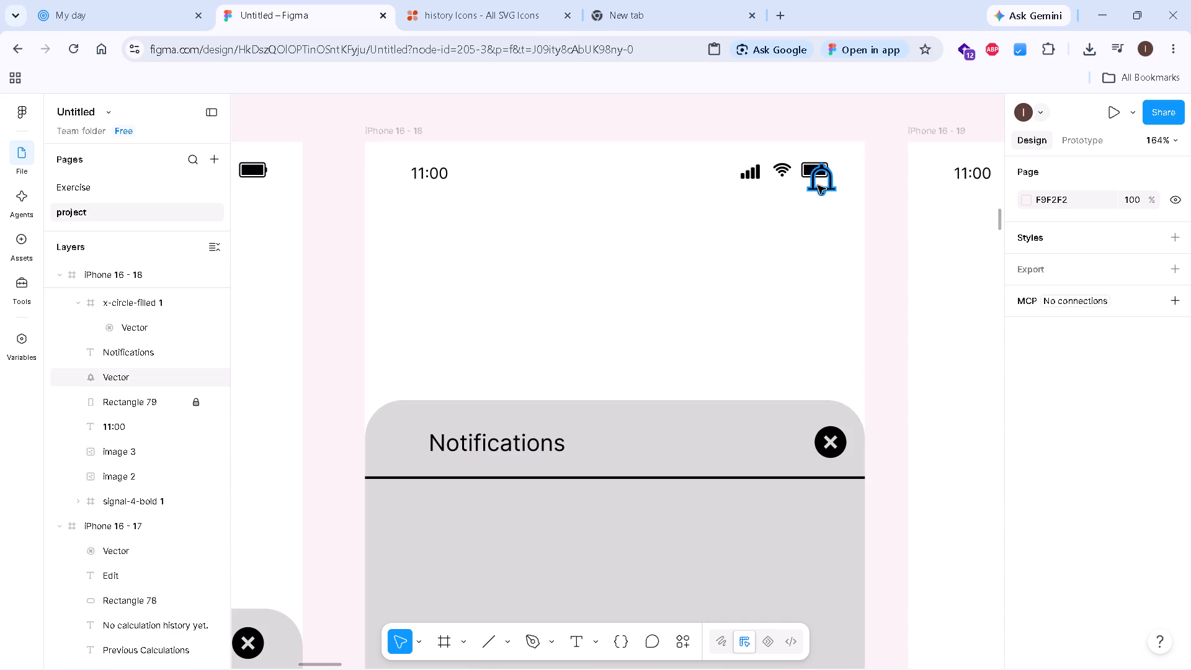
{"action": "left_click_drag", "start_coordinate": [818, 185], "coordinate": [398, 445]}
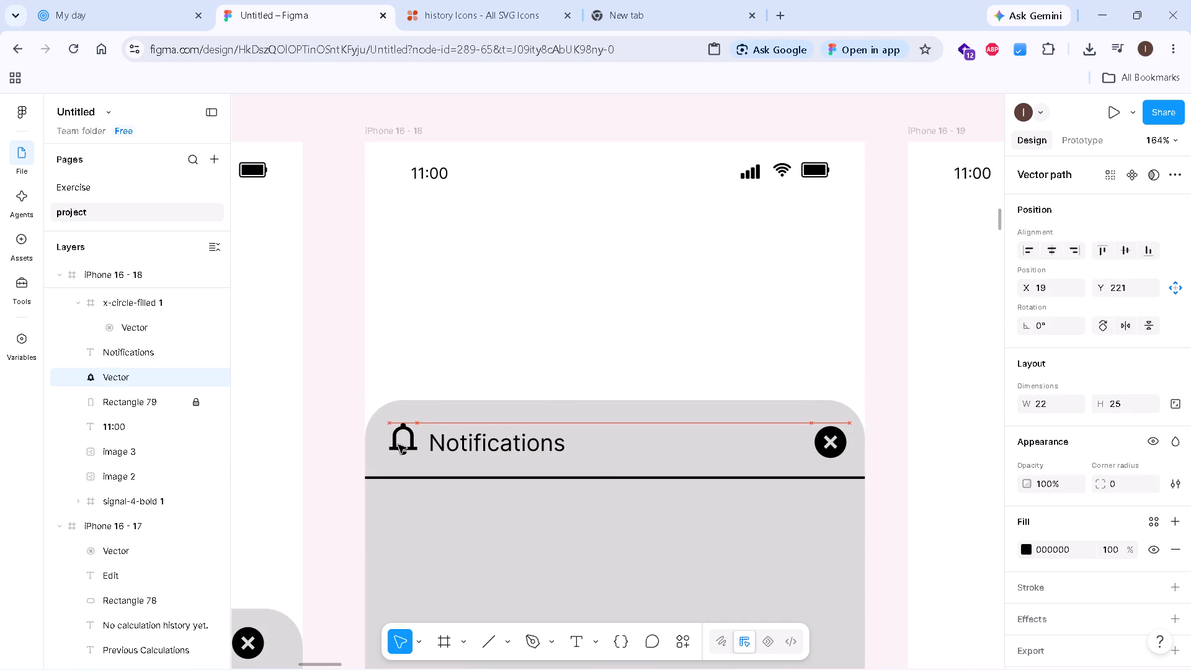
{"action": "left_click_drag", "start_coordinate": [398, 445], "coordinate": [398, 445]}
{"action": "left_click", "coordinate": [328, 373]}
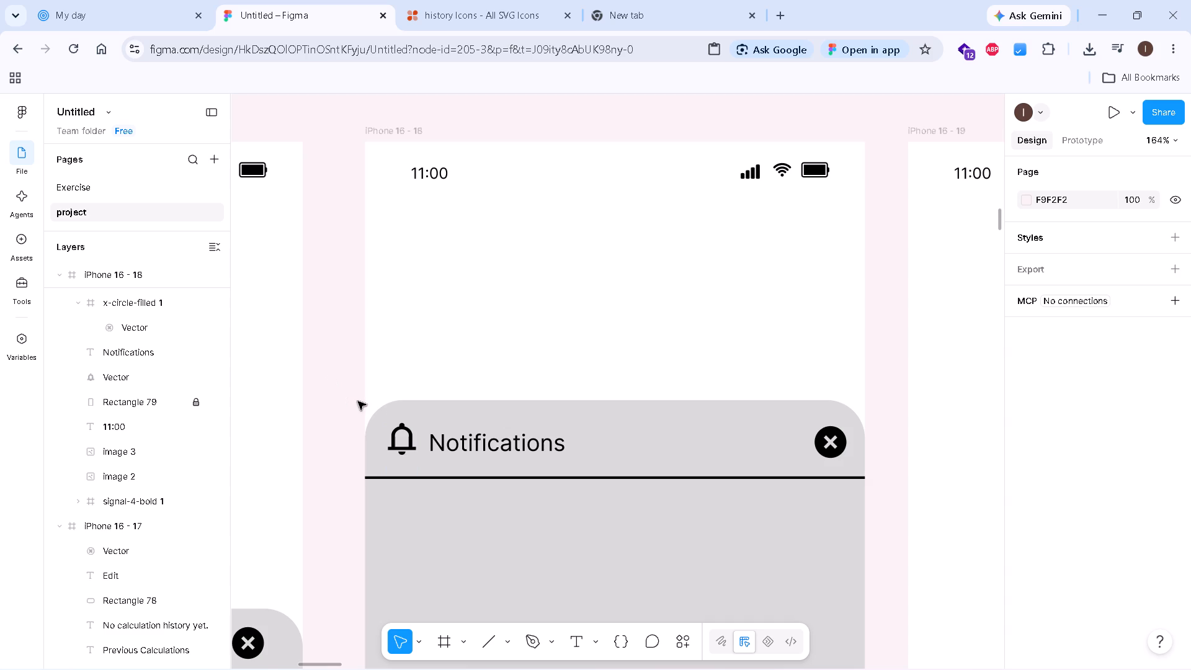
Nudge the Notifications title slightly away from the bell icon and align it vertically with the close icon.
{"action": "left_click_drag", "start_coordinate": [487, 454], "coordinate": [486, 447]}
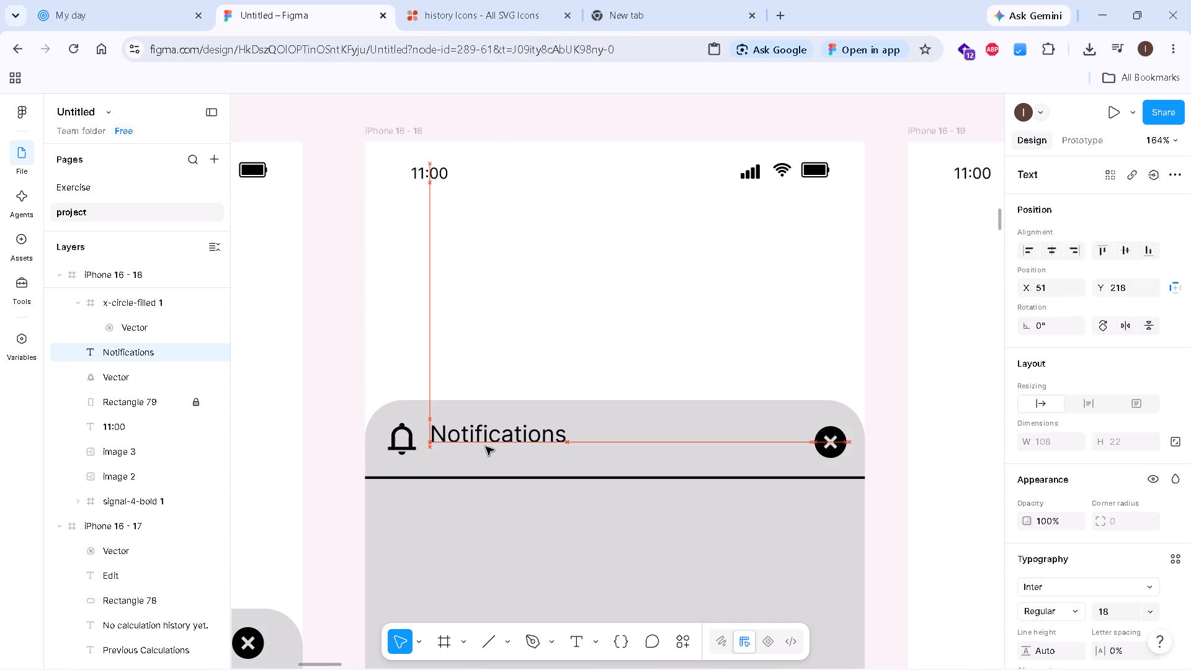
{"action": "left_click_drag", "start_coordinate": [486, 447], "coordinate": [494, 453]}
{"action": "left_click", "coordinate": [328, 434]}
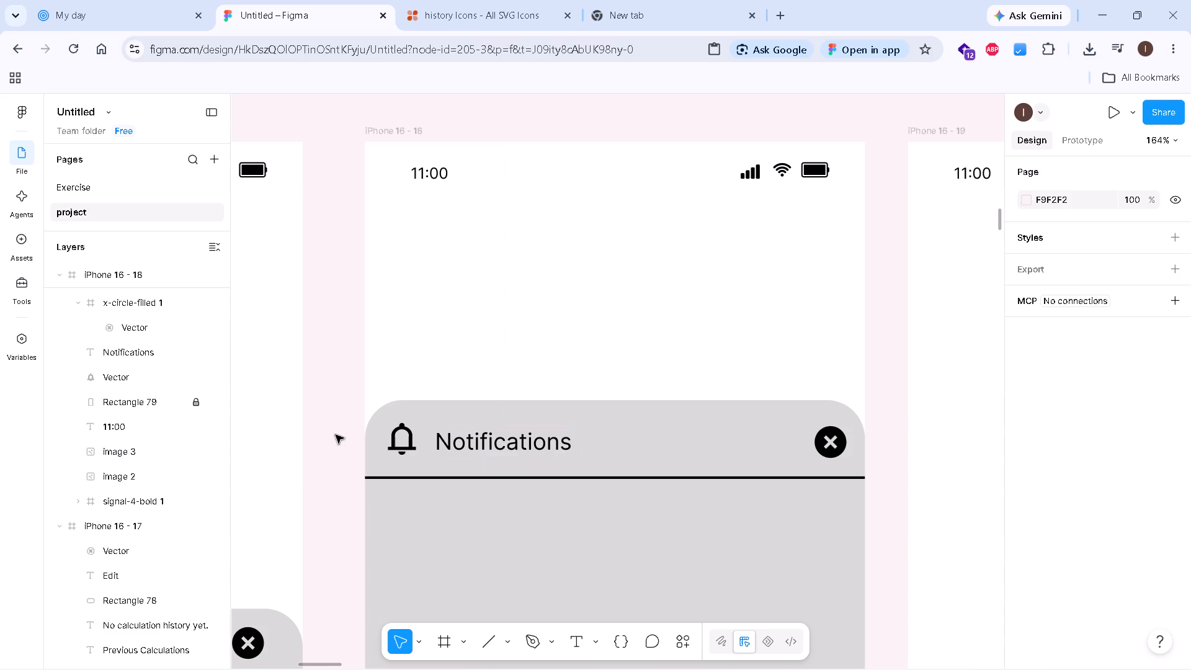
On the All SVG Icons site, search for "mute noti" and download the guidance:mute-notification icon as SVG.
{"action": "left_click", "coordinate": [695, 0]}
{"action": "left_click", "coordinate": [540, 20]}
{"action": "double_click", "coordinate": [486, 331]}
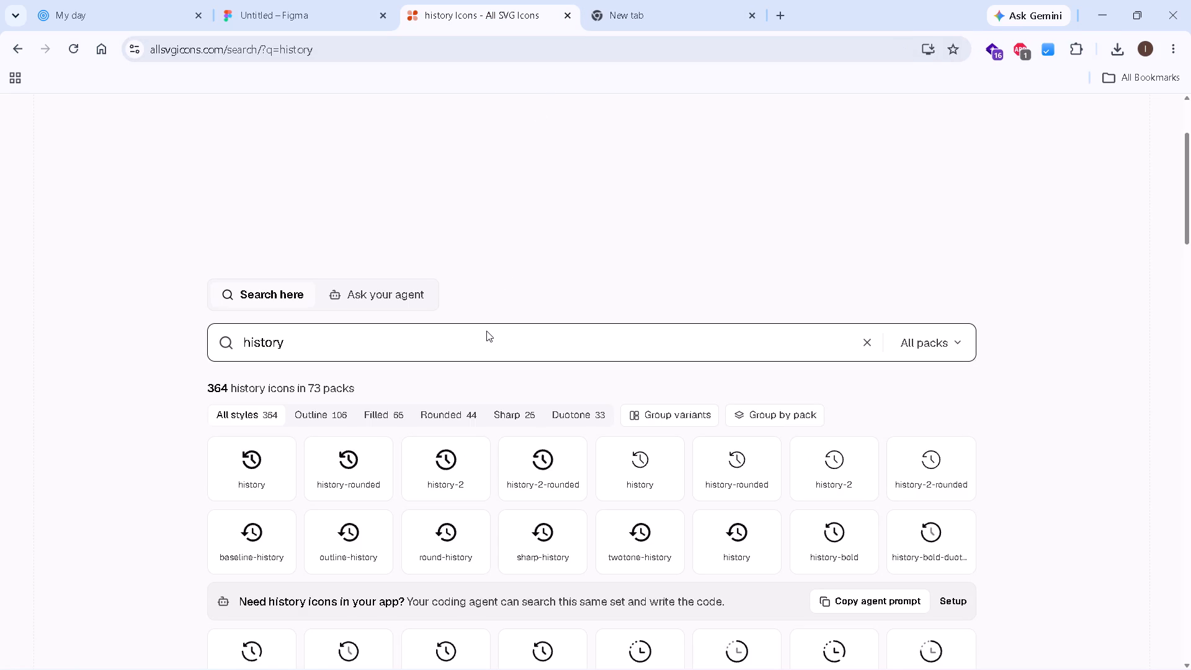
{"action": "double_click", "coordinate": [491, 346]}
{"action": "type", "text": "mute noti"}
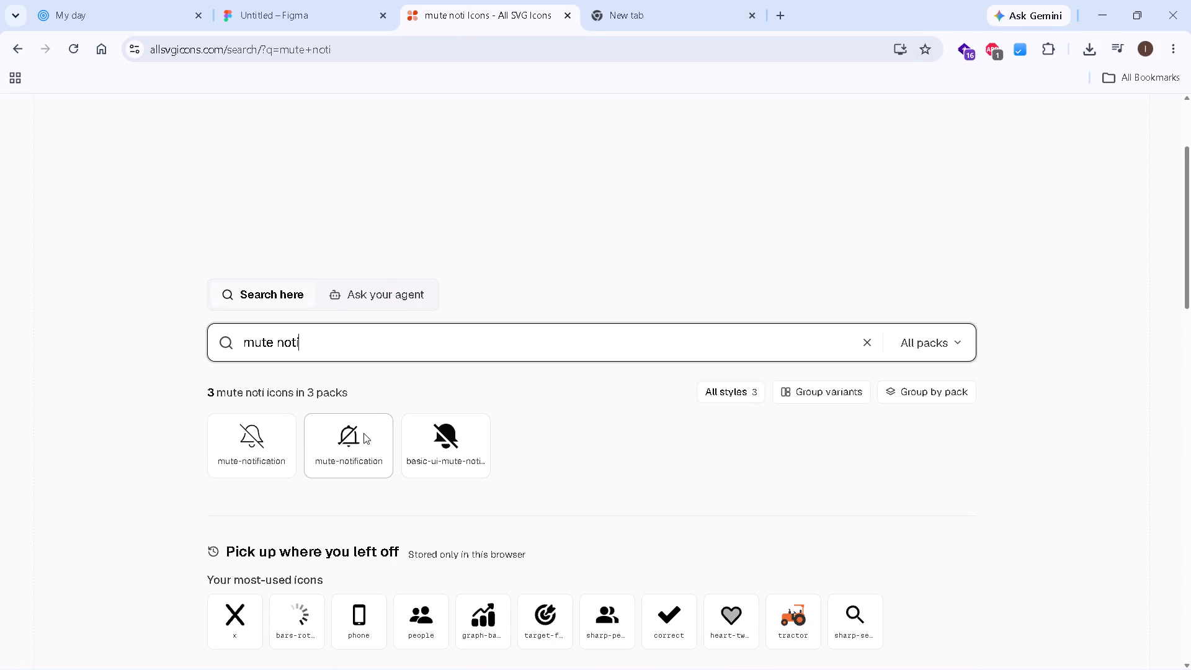
{"action": "left_click", "coordinate": [266, 452]}
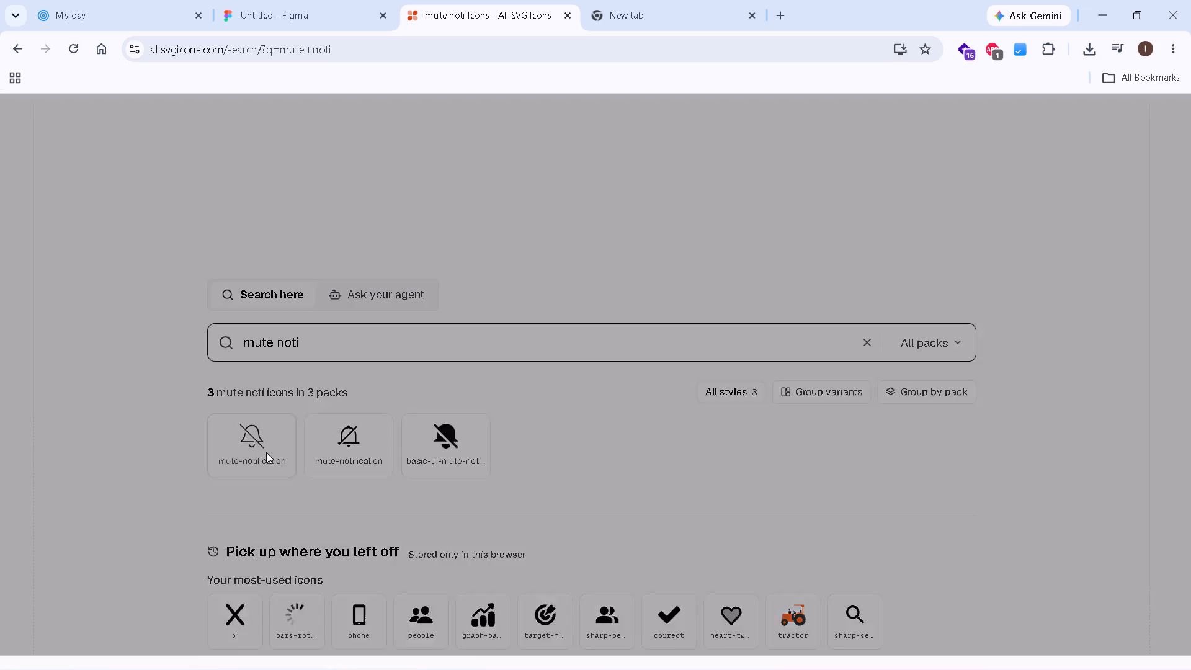
{"action": "double_click", "coordinate": [400, 512]}
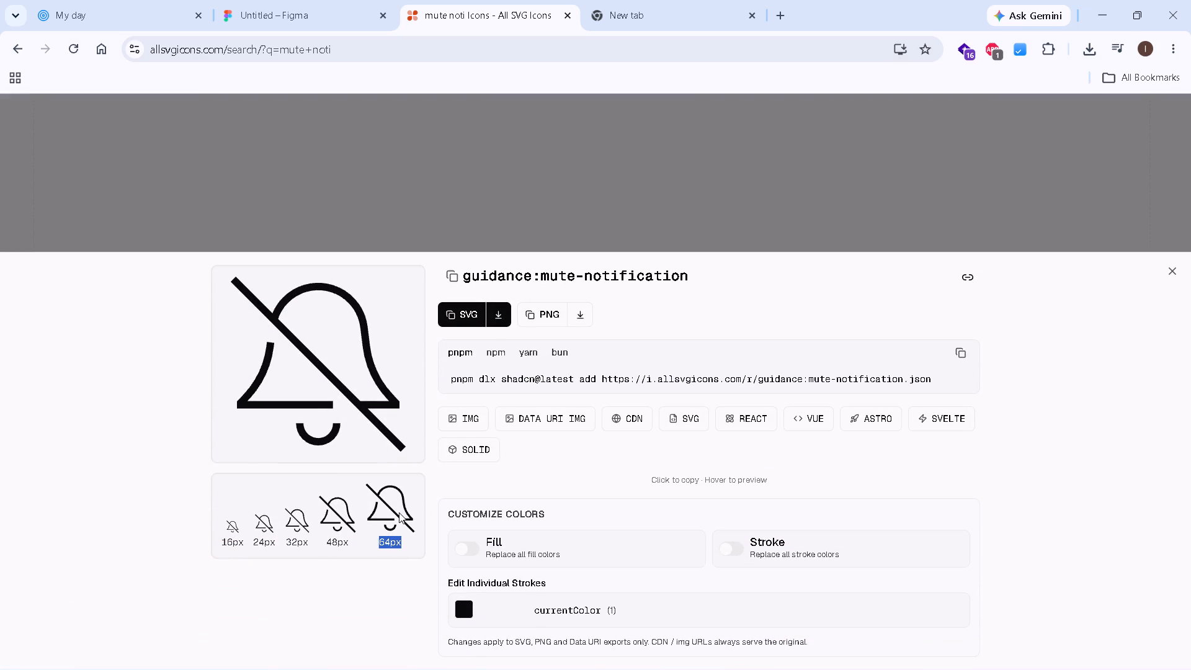
{"action": "left_click", "coordinate": [502, 306]}
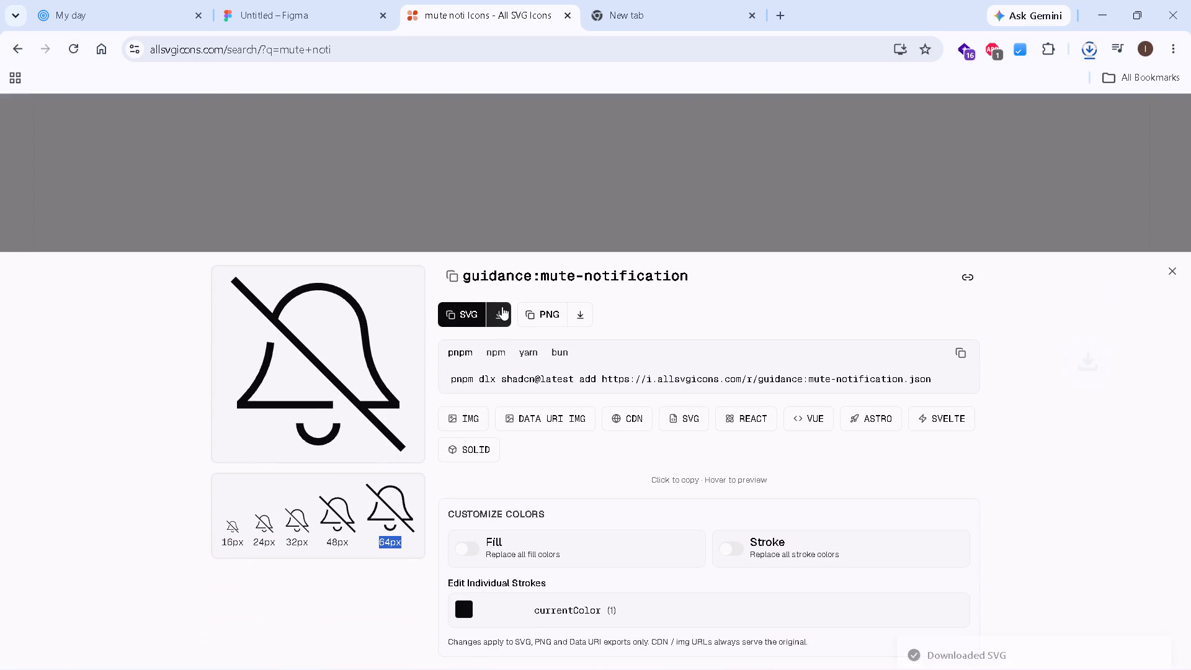
Back in Figma, import the mute-notification image and place it in the grey Notifications panel at about X 179, Y 430.
{"action": "left_click", "coordinate": [330, 0]}
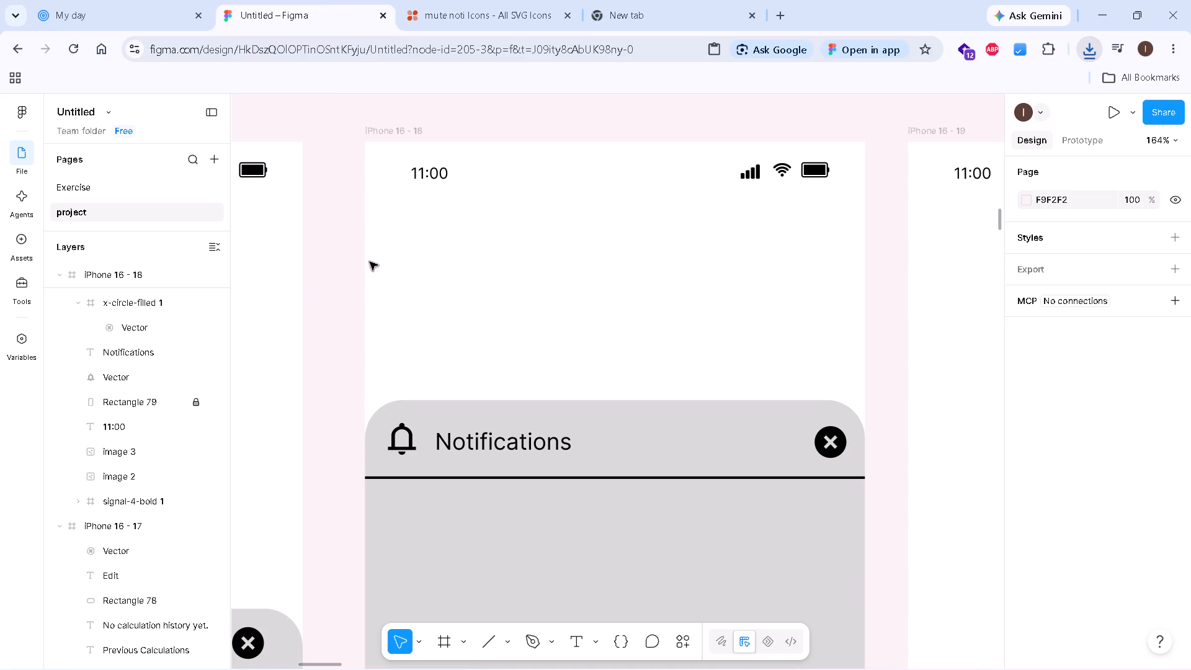
{"action": "scroll", "coordinate": [514, 502], "scroll_direction": "down", "scroll_amount": 7}
{"action": "scroll", "coordinate": [507, 499], "scroll_direction": "down", "scroll_amount": 5, "text": "ctrl"}
{"action": "scroll", "coordinate": [507, 499], "scroll_direction": "up", "scroll_amount": 1, "text": "ctrl"}
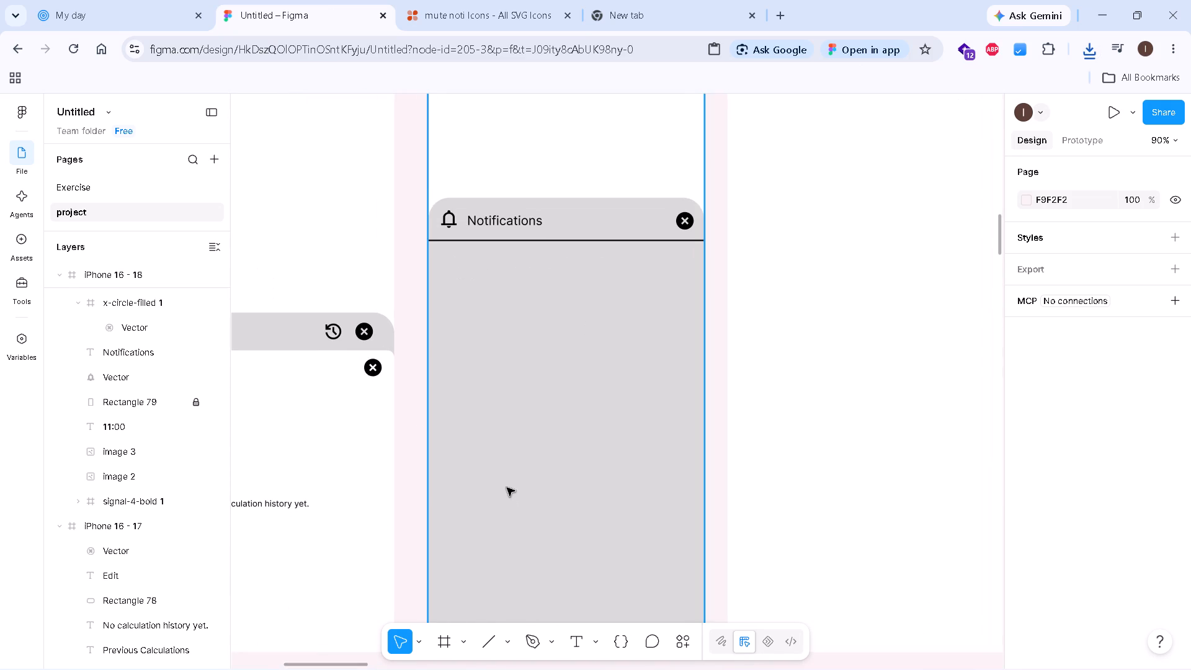
{"action": "left_click", "coordinate": [510, 636]}
{"action": "left_click", "coordinate": [533, 604]}
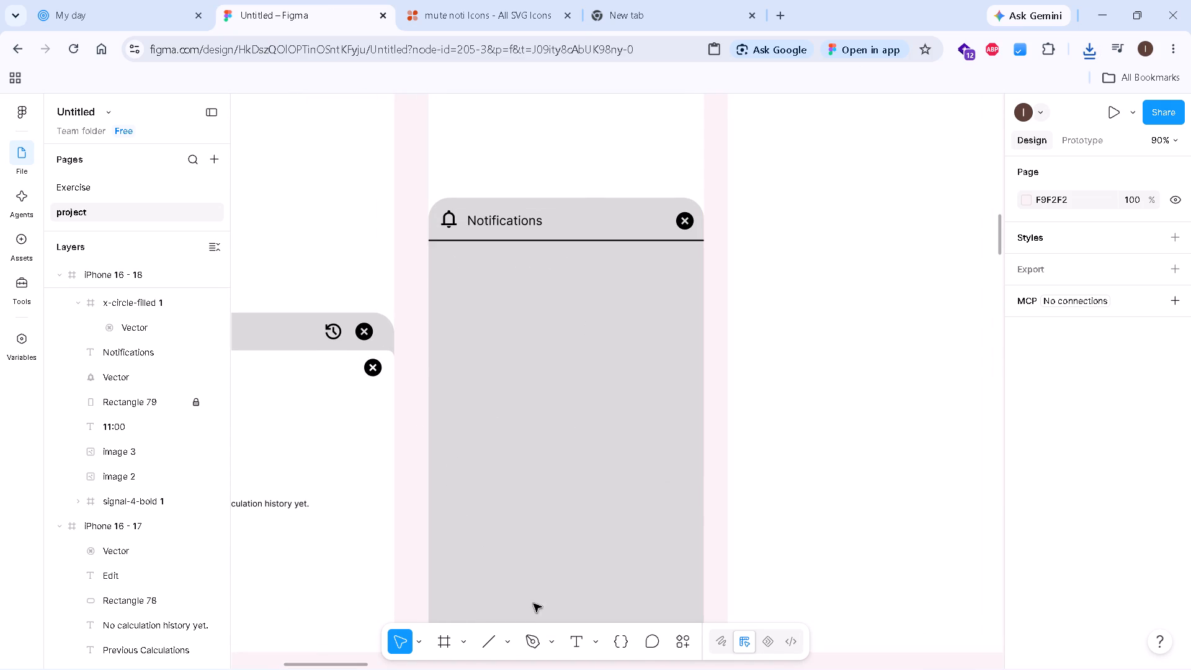
{"action": "left_click", "coordinate": [181, 167]}
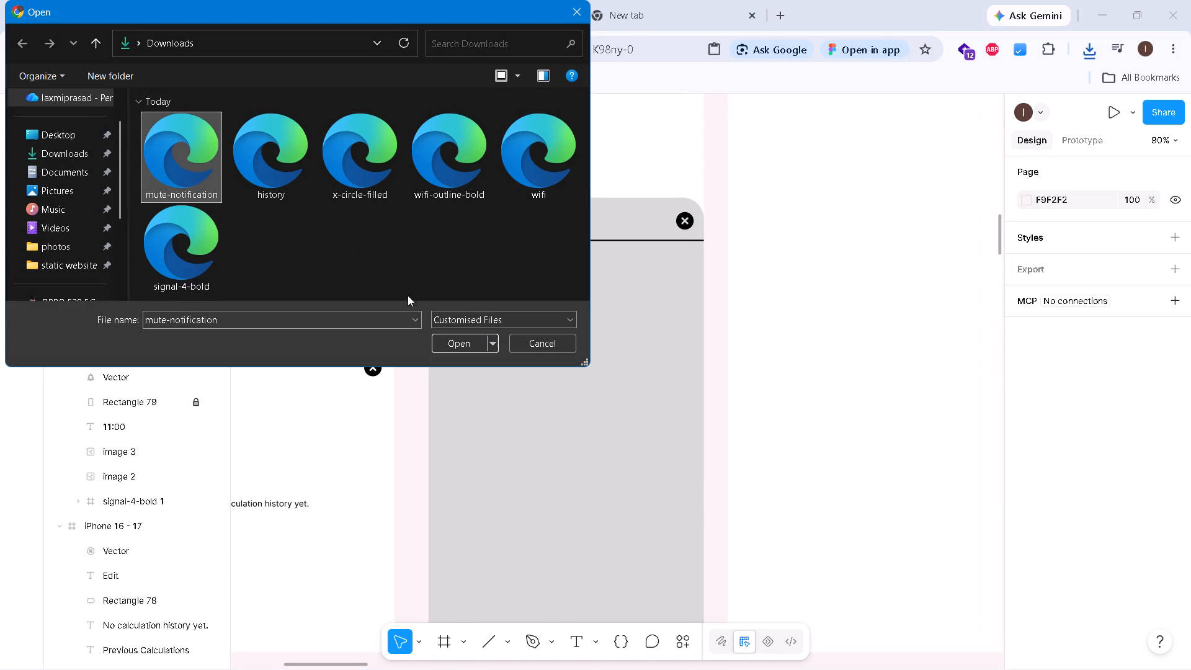
{"action": "left_click", "coordinate": [445, 345]}
{"action": "left_click", "coordinate": [558, 362]}
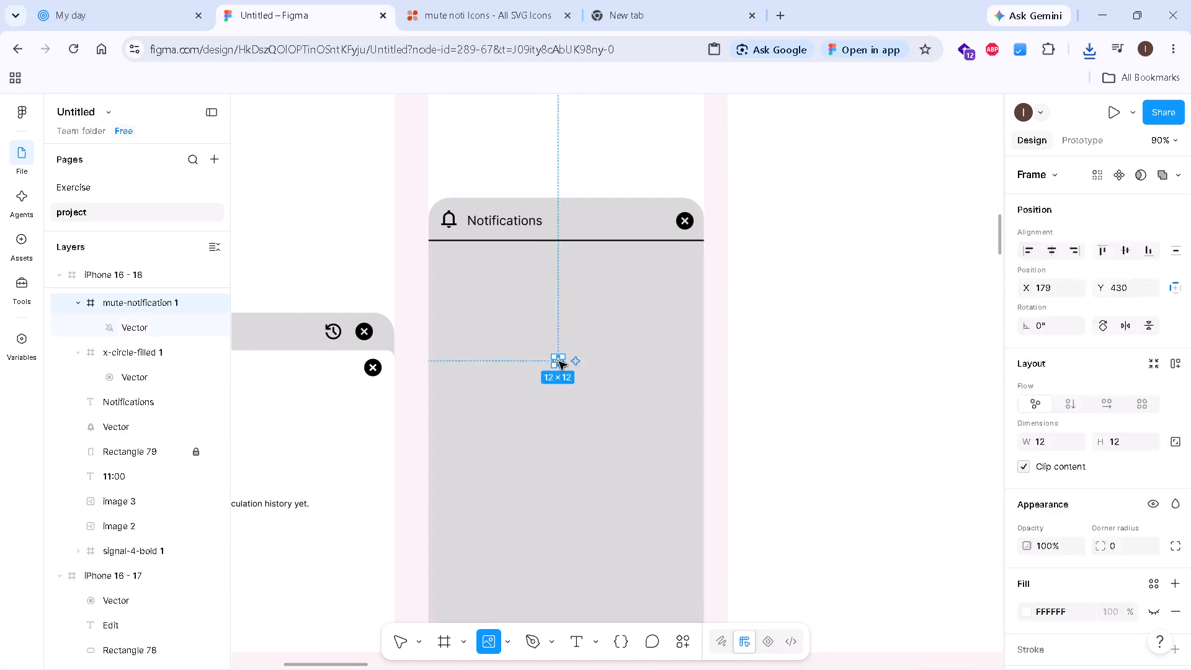
Resize the mute-notification icon frame to 30 × 30.
{"action": "left_click", "coordinate": [1038, 445]}
{"action": "type", "text": "30"}
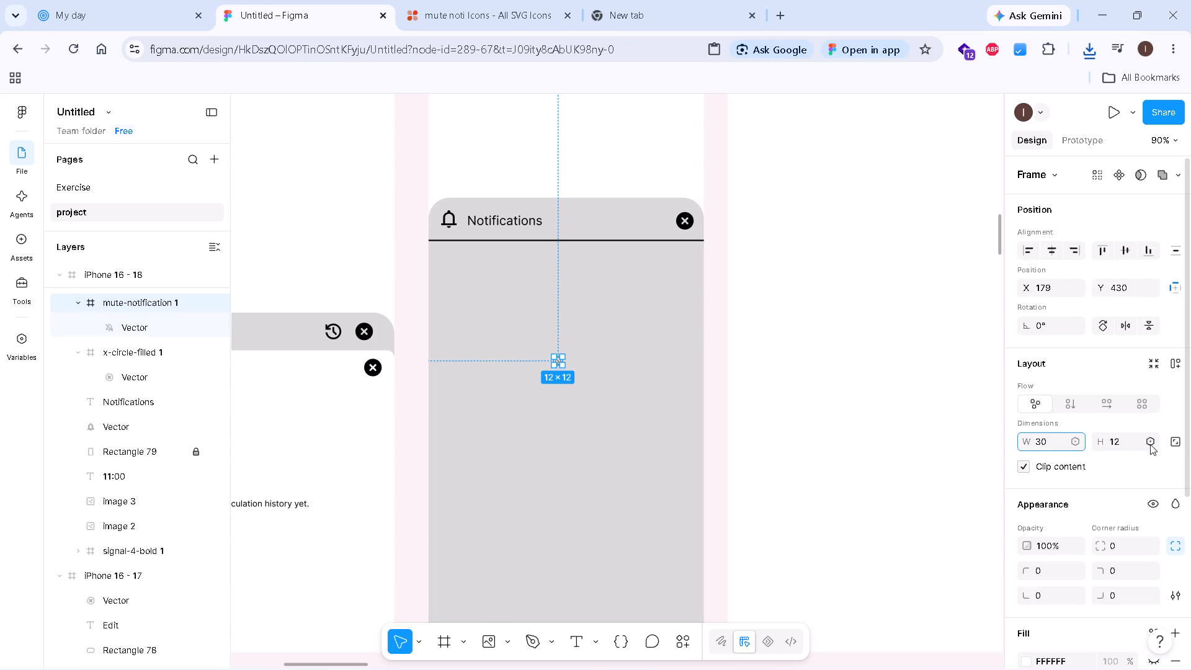
{"action": "left_click", "coordinate": [1130, 444]}
{"action": "type", "text": "30"}
{"action": "key", "text": "Return"}
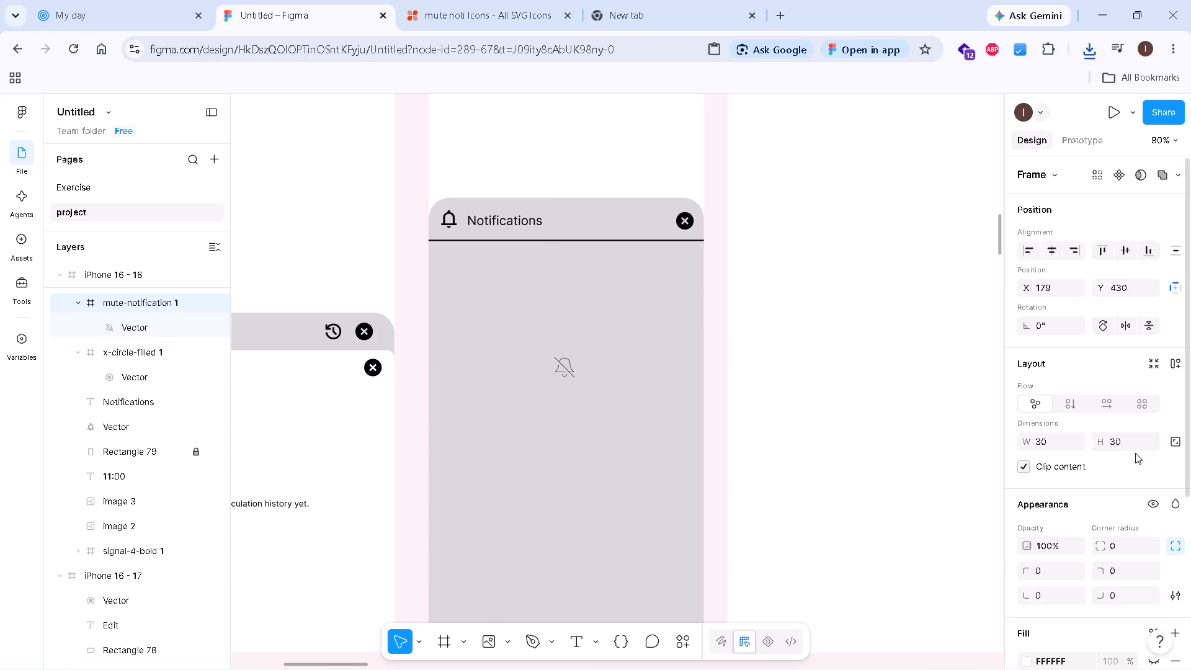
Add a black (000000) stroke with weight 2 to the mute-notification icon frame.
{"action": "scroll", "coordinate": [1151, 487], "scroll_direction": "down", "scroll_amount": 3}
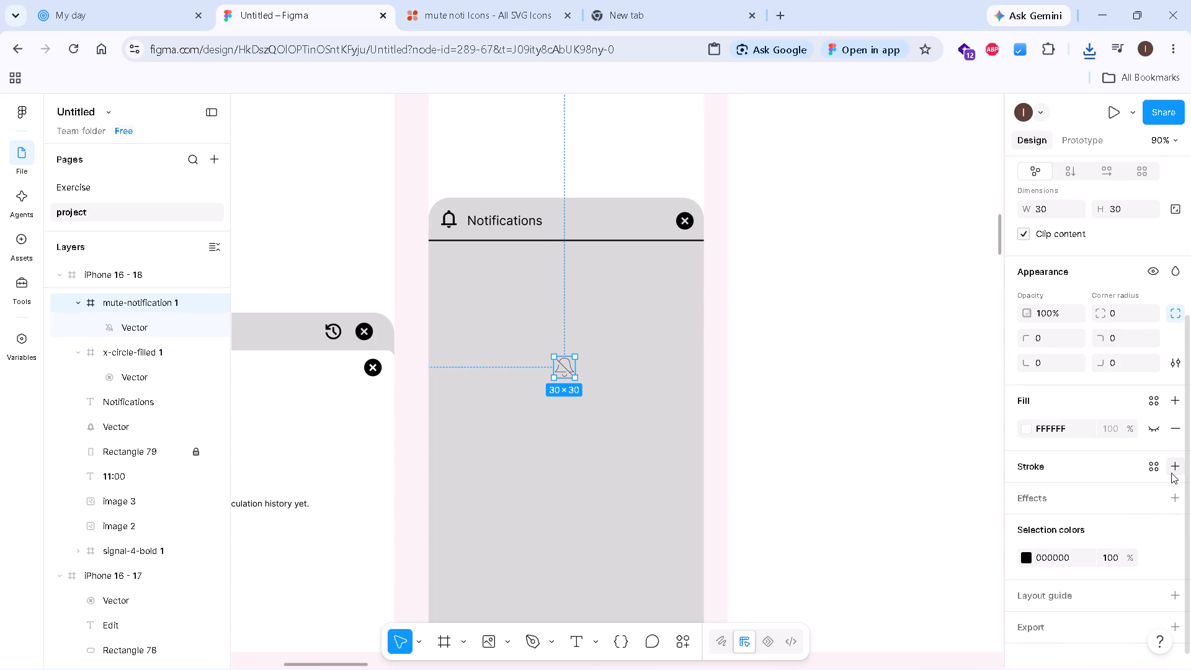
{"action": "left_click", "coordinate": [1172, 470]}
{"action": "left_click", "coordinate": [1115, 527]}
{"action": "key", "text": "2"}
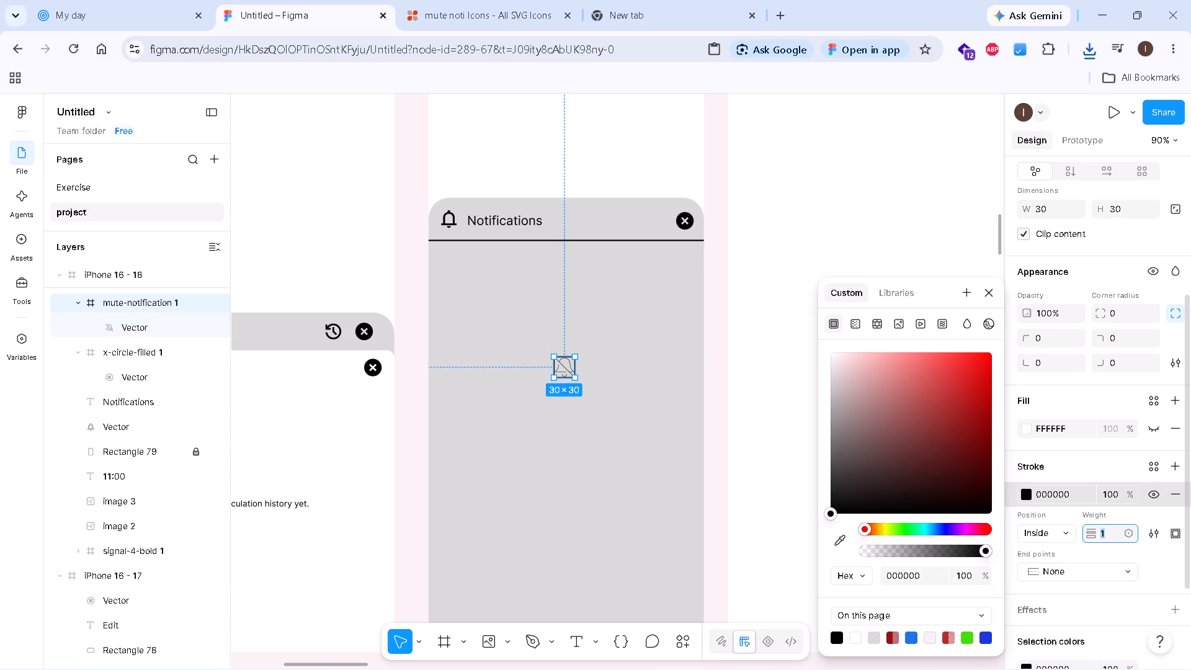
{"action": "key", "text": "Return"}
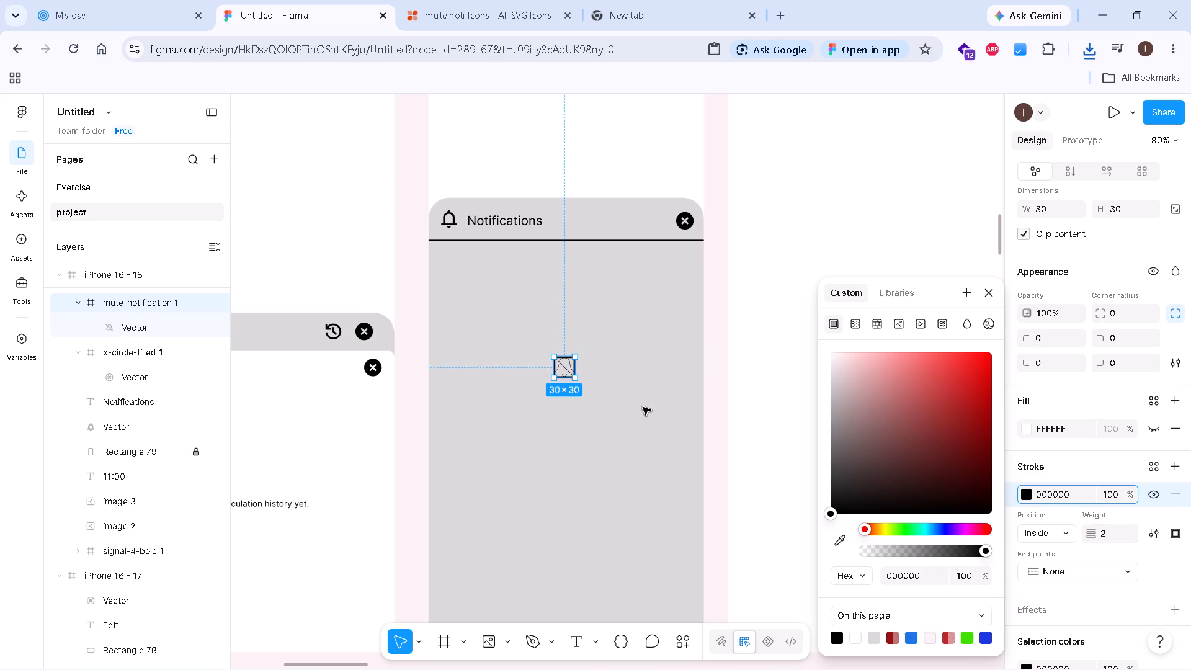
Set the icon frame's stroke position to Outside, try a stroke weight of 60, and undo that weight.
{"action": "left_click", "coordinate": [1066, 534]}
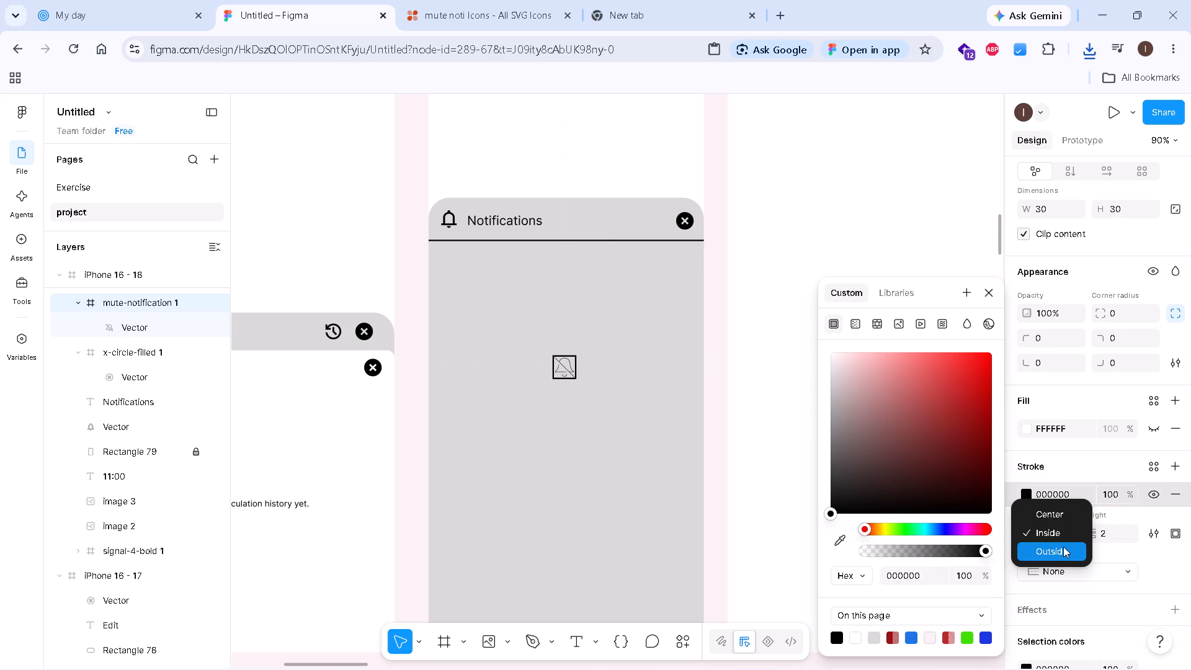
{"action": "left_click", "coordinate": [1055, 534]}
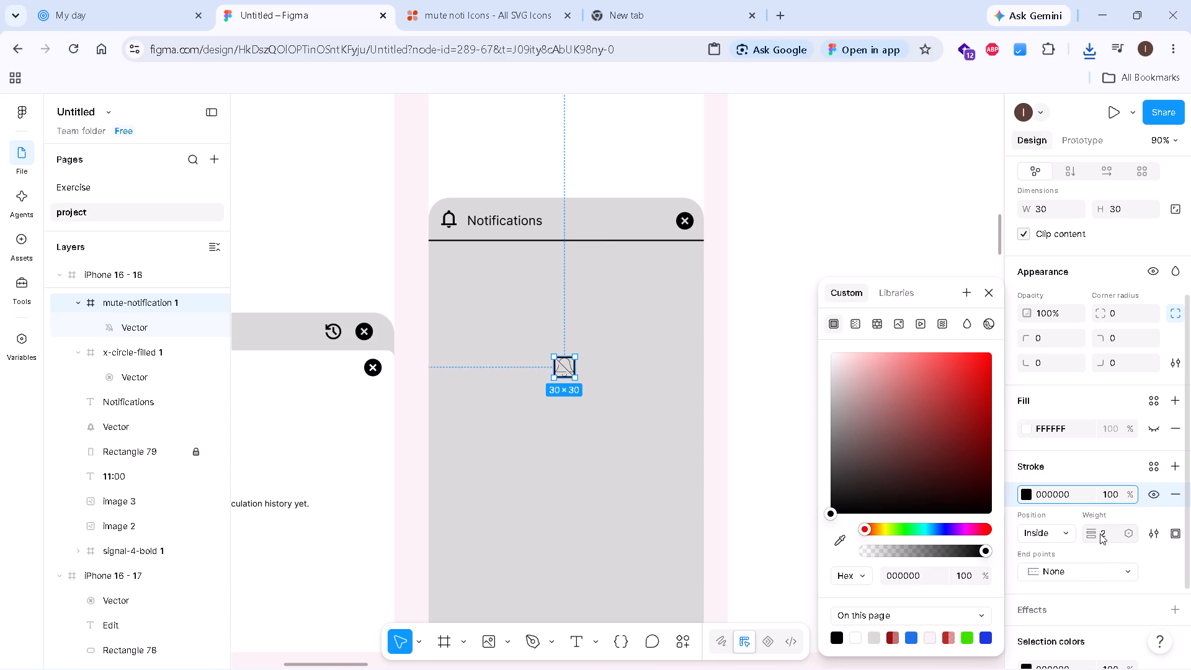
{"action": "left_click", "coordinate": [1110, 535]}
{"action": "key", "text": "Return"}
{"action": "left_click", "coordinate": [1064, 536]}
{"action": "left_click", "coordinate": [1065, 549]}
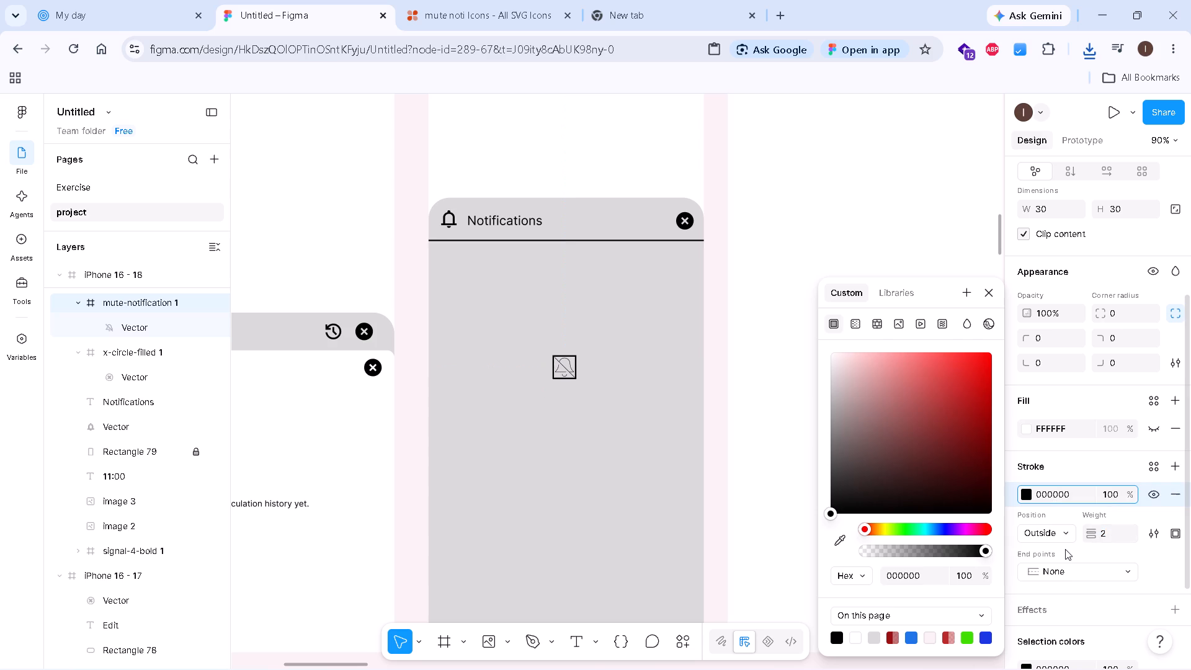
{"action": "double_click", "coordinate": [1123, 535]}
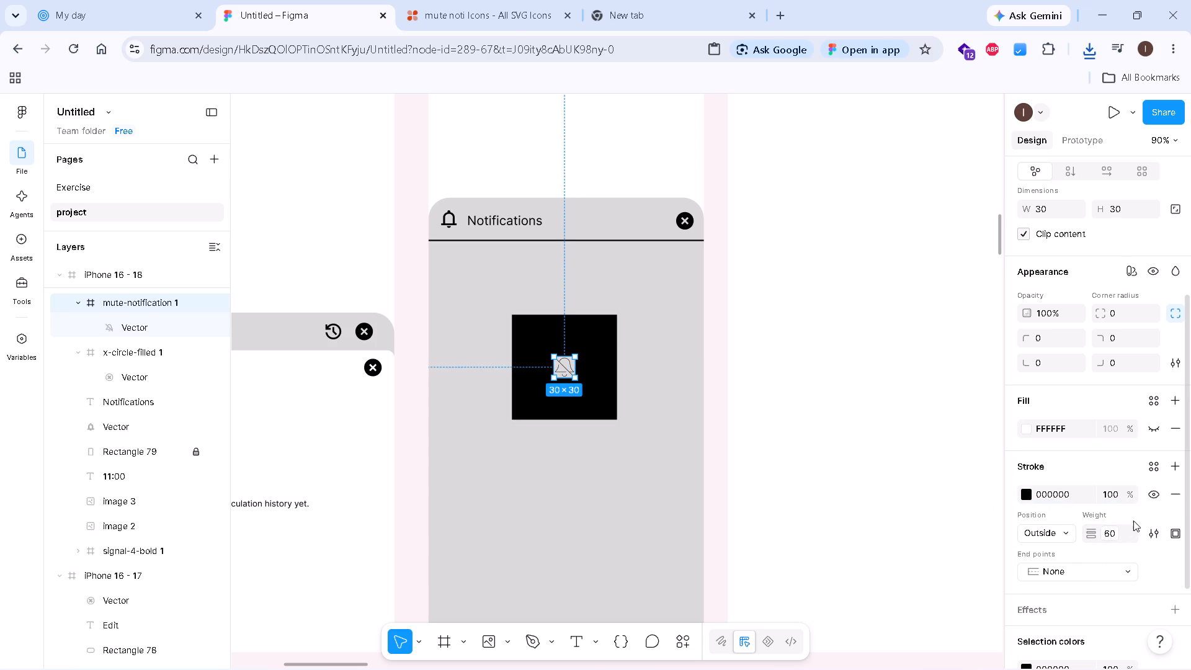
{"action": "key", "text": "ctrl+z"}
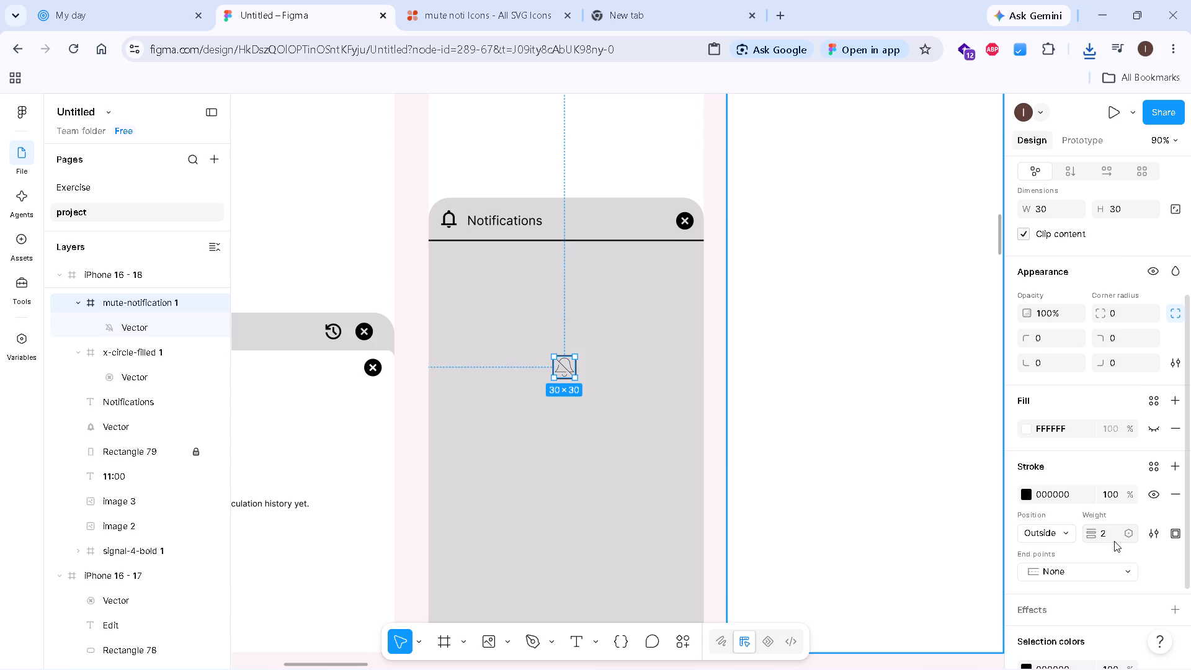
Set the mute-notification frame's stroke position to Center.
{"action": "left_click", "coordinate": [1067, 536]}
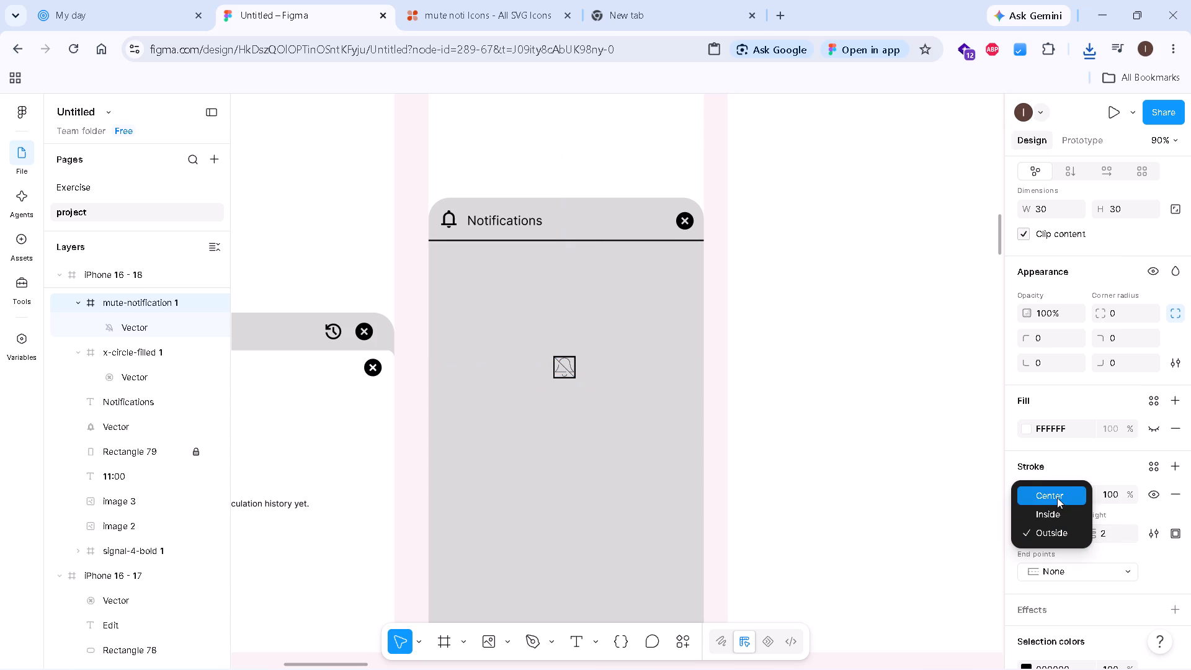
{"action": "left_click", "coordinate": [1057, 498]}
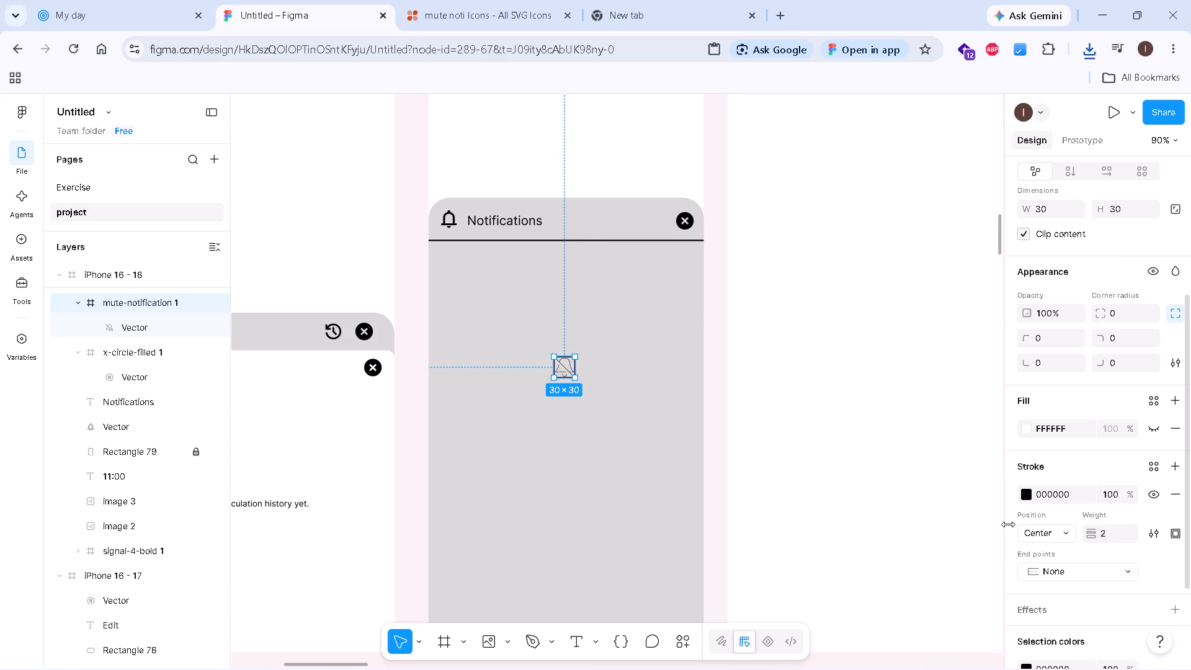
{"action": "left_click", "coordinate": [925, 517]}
Set the stroke weight of the vector inside the mute-notification icon to 2.
{"action": "triple_click", "coordinate": [568, 368]}
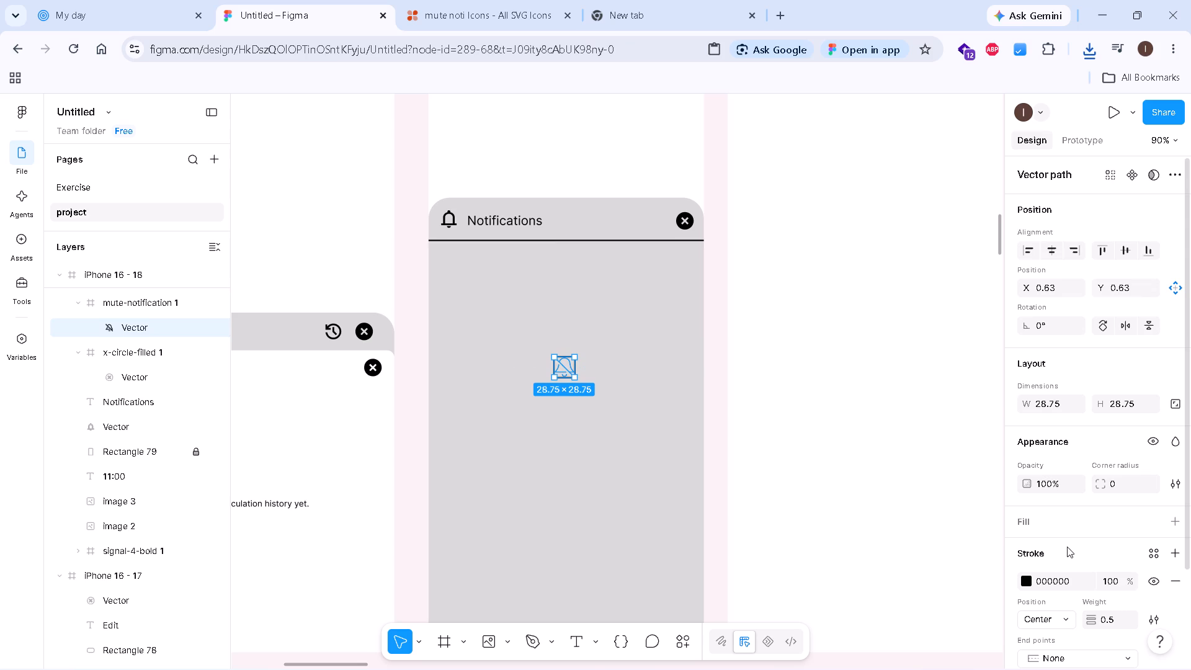
{"action": "scroll", "coordinate": [1069, 547], "scroll_direction": "down", "scroll_amount": 2}
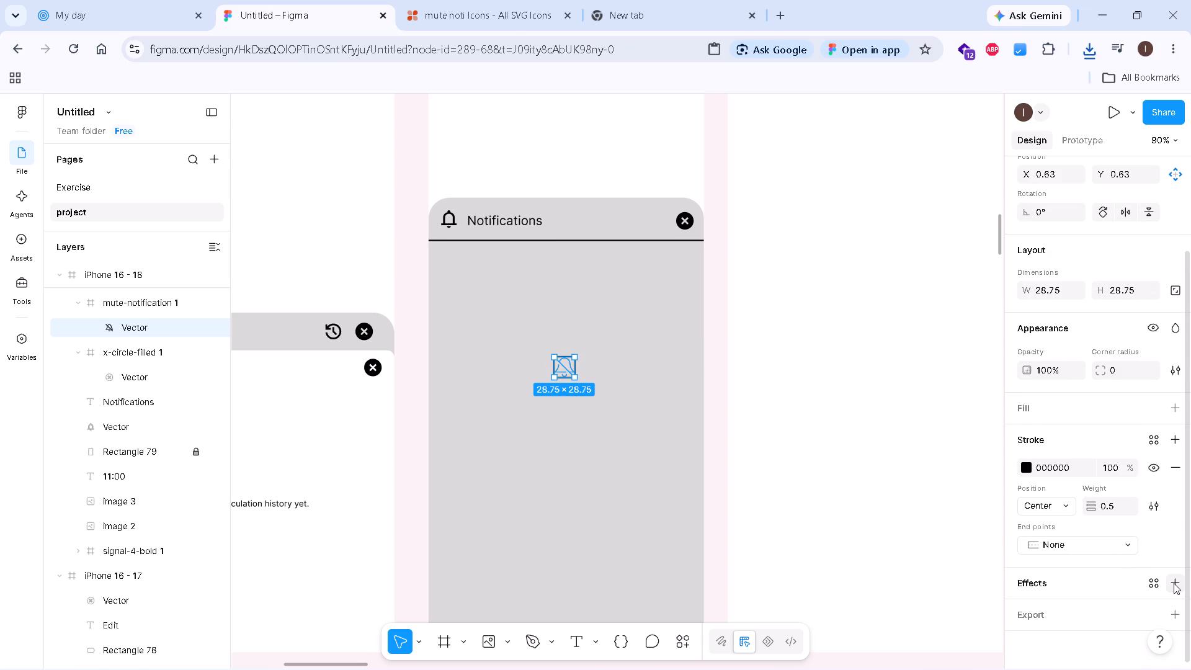
{"action": "left_click", "coordinate": [1116, 504]}
{"action": "key", "text": "2"}
{"action": "key", "text": "Return"}
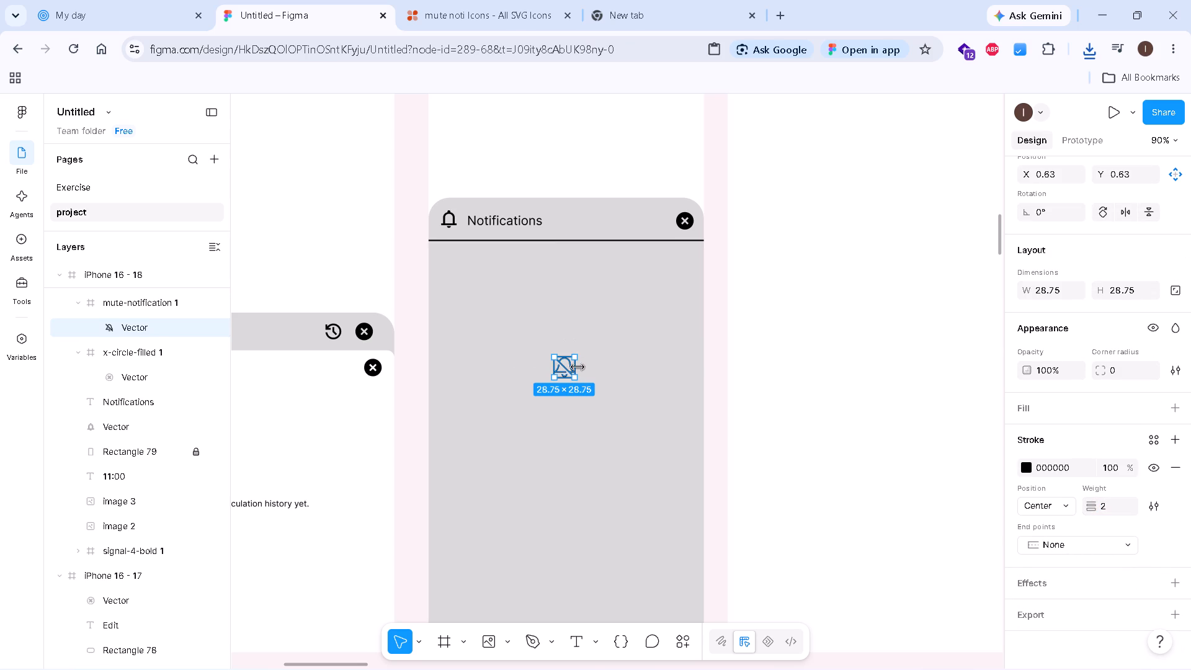
{"action": "left_click", "coordinate": [575, 368]}
{"action": "left_click", "coordinate": [716, 406]}
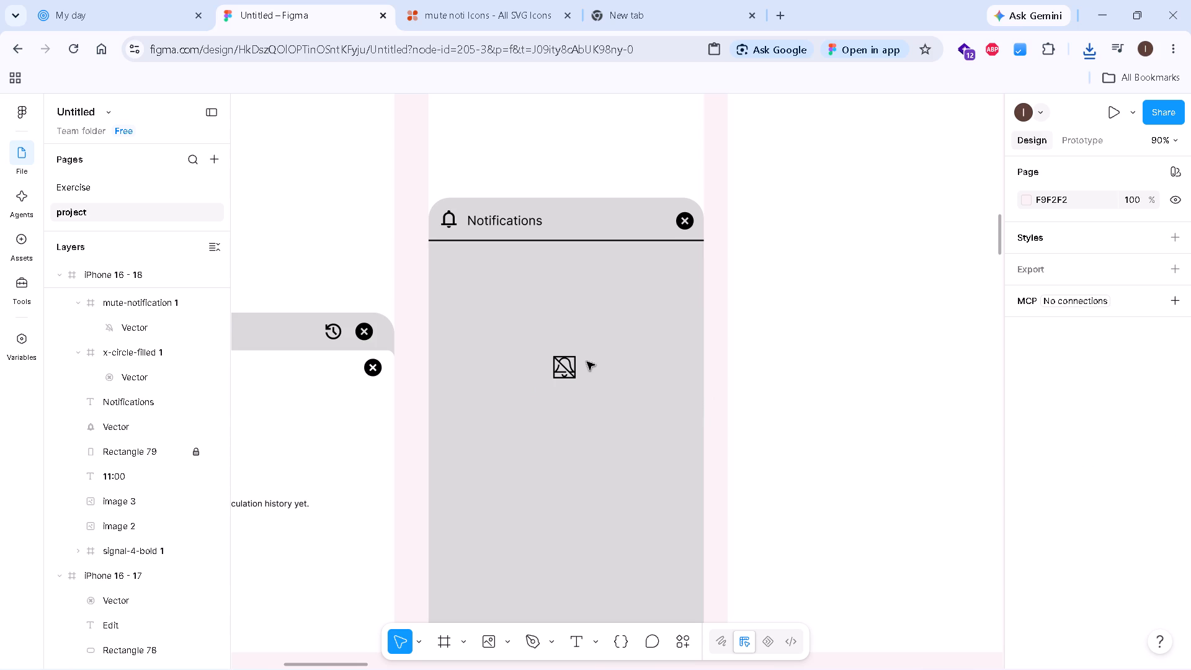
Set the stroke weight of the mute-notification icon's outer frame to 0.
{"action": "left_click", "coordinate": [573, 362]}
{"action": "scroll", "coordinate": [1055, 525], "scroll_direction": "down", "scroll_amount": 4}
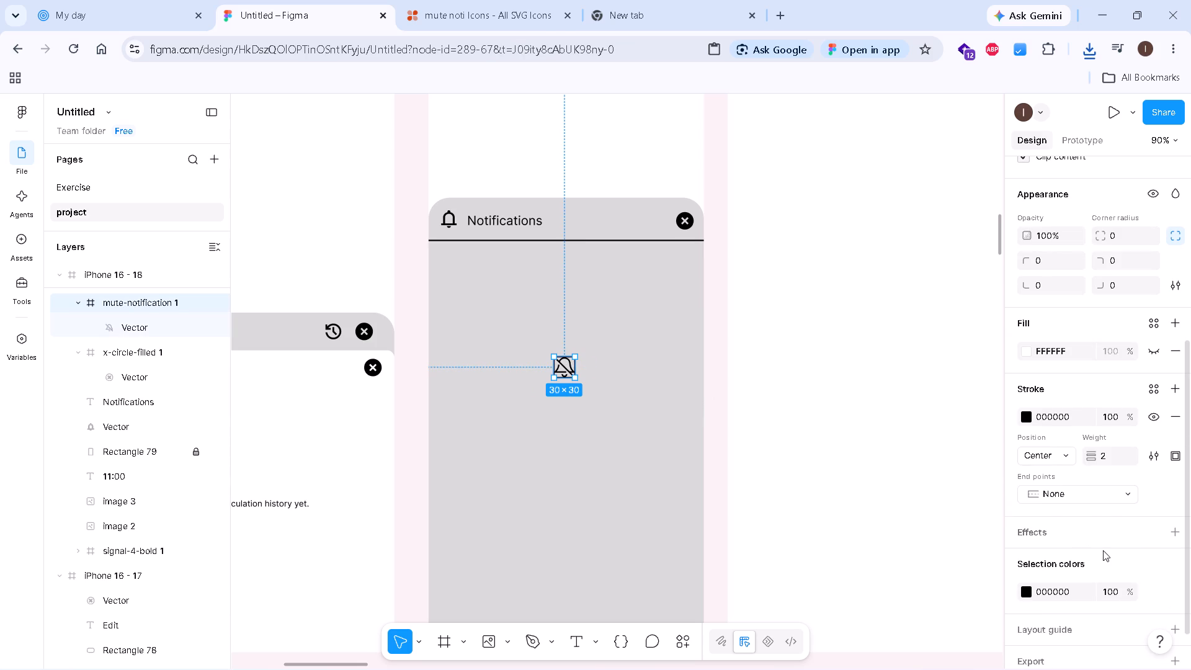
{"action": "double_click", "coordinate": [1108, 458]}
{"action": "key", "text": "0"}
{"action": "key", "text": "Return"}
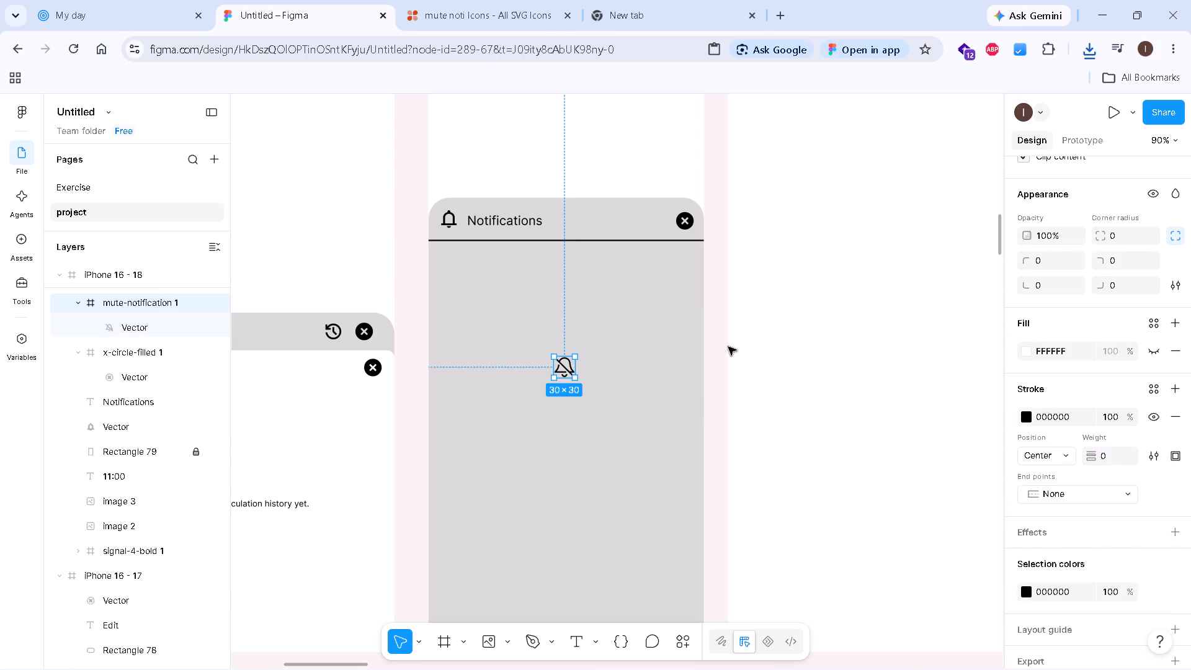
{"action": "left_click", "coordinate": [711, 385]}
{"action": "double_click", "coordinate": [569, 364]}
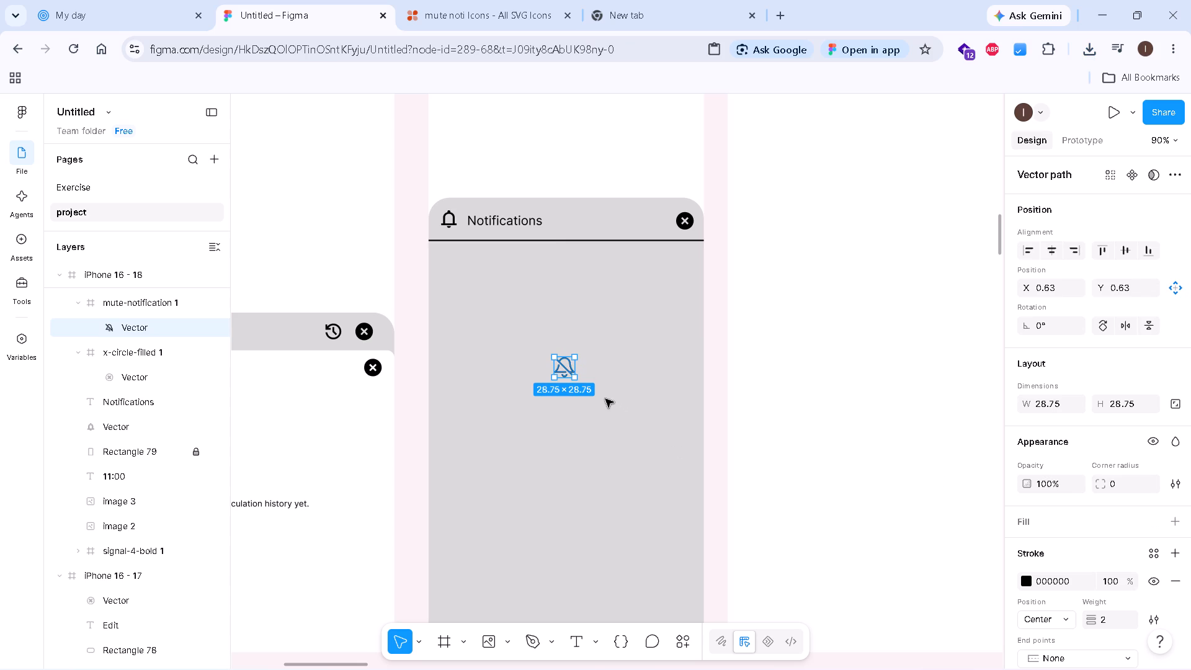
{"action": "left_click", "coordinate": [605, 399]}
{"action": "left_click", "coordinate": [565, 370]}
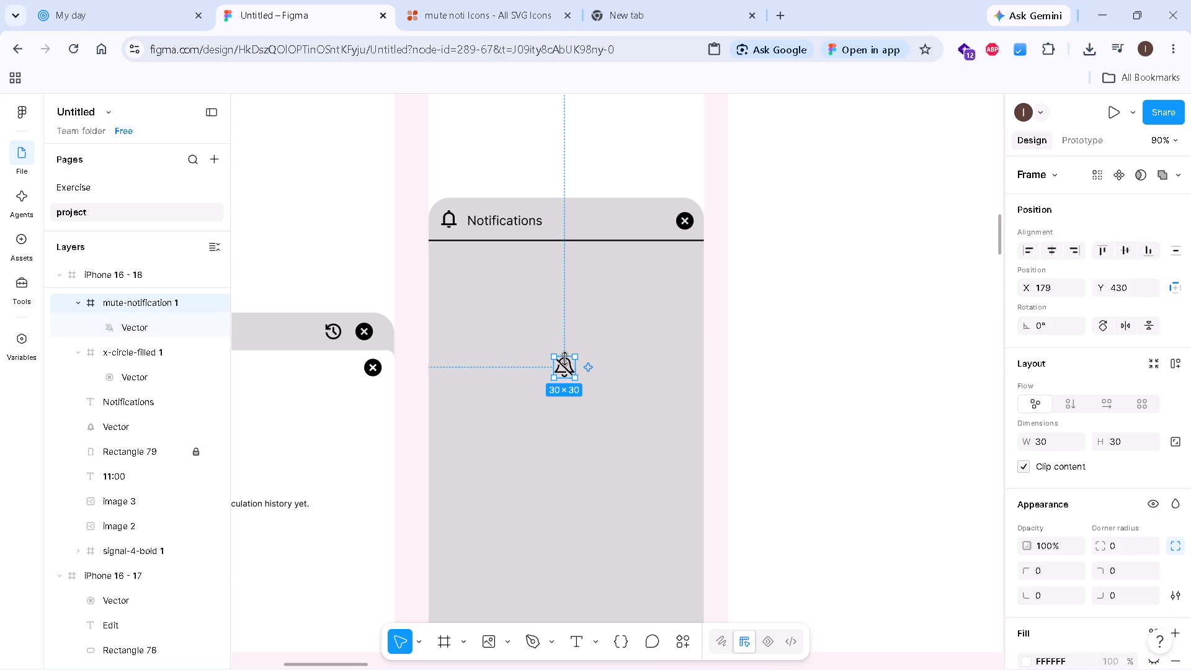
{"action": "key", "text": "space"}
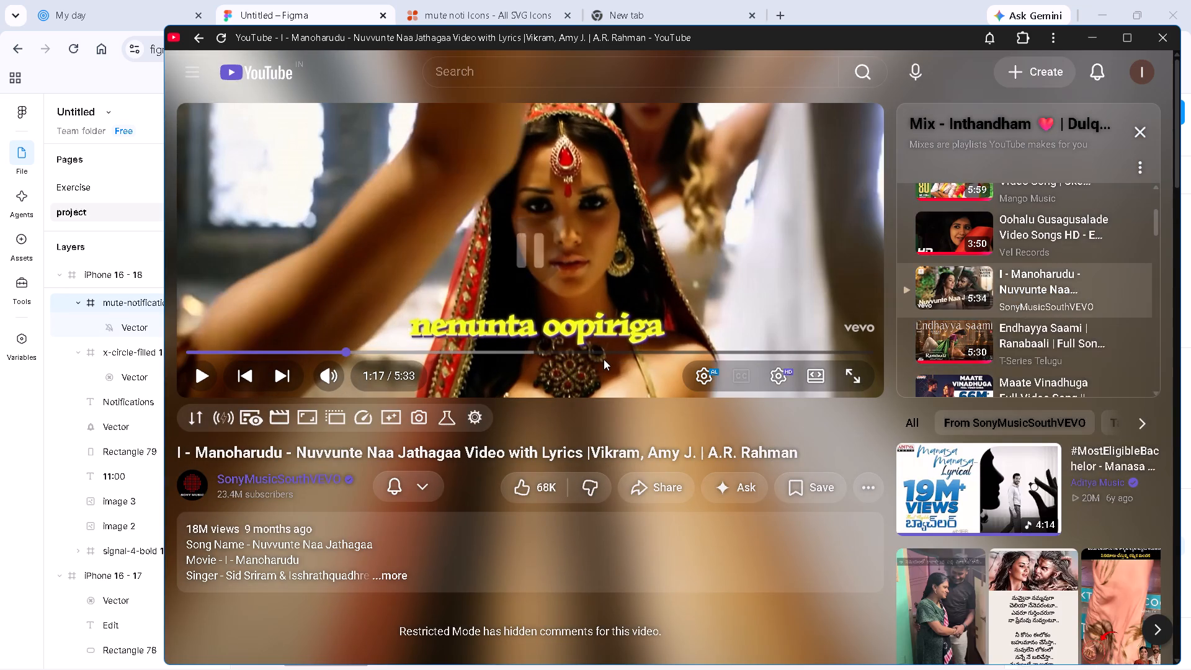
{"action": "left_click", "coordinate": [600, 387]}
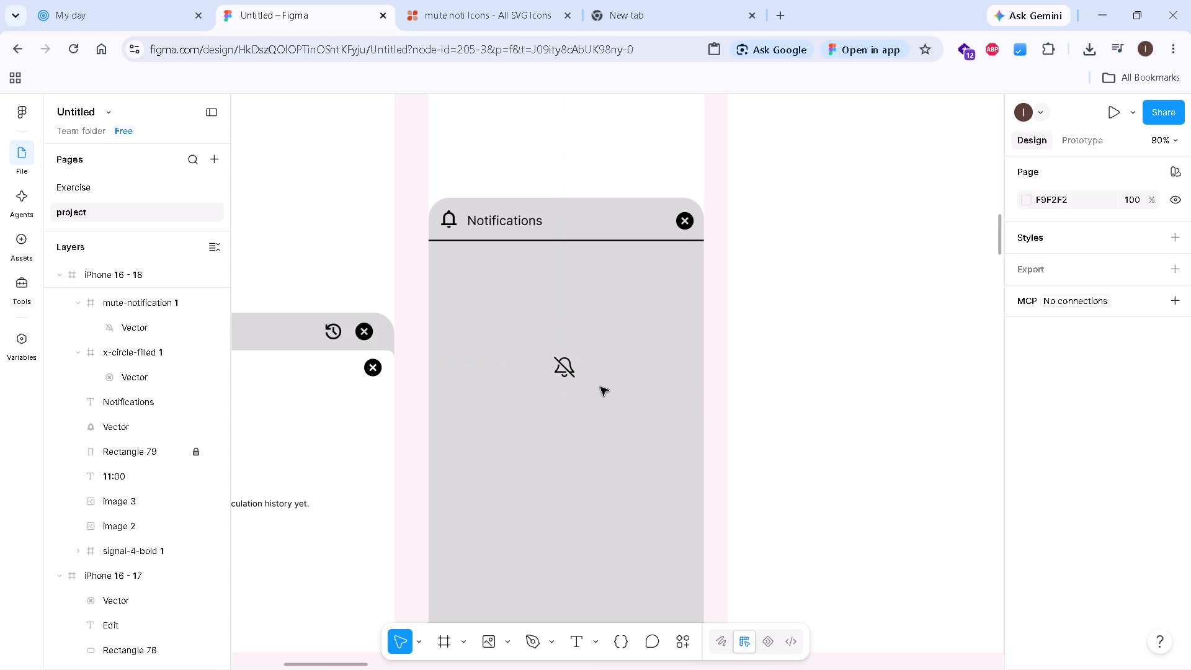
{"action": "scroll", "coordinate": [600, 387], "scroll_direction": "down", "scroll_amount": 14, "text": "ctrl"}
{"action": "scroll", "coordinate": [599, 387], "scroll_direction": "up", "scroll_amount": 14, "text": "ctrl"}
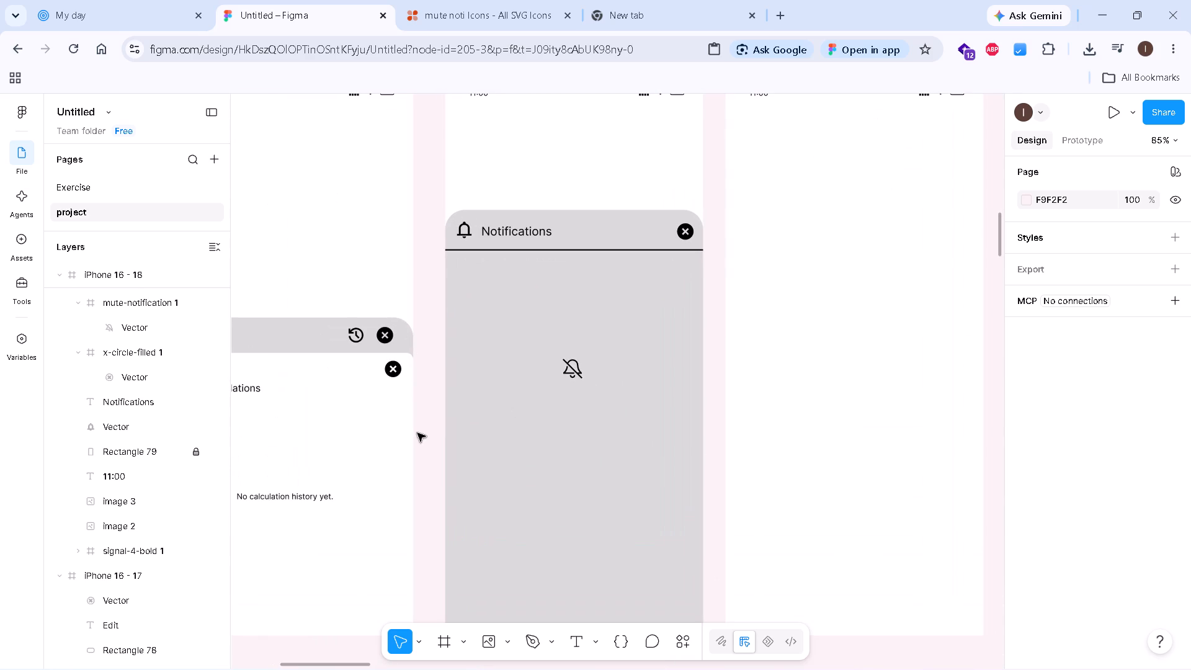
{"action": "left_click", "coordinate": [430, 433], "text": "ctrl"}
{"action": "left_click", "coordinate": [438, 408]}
Set the stroke weight of the vector inside the mute-notification icon to 3.
{"action": "left_click", "coordinate": [576, 372]}
{"action": "double_click", "coordinate": [576, 372]}
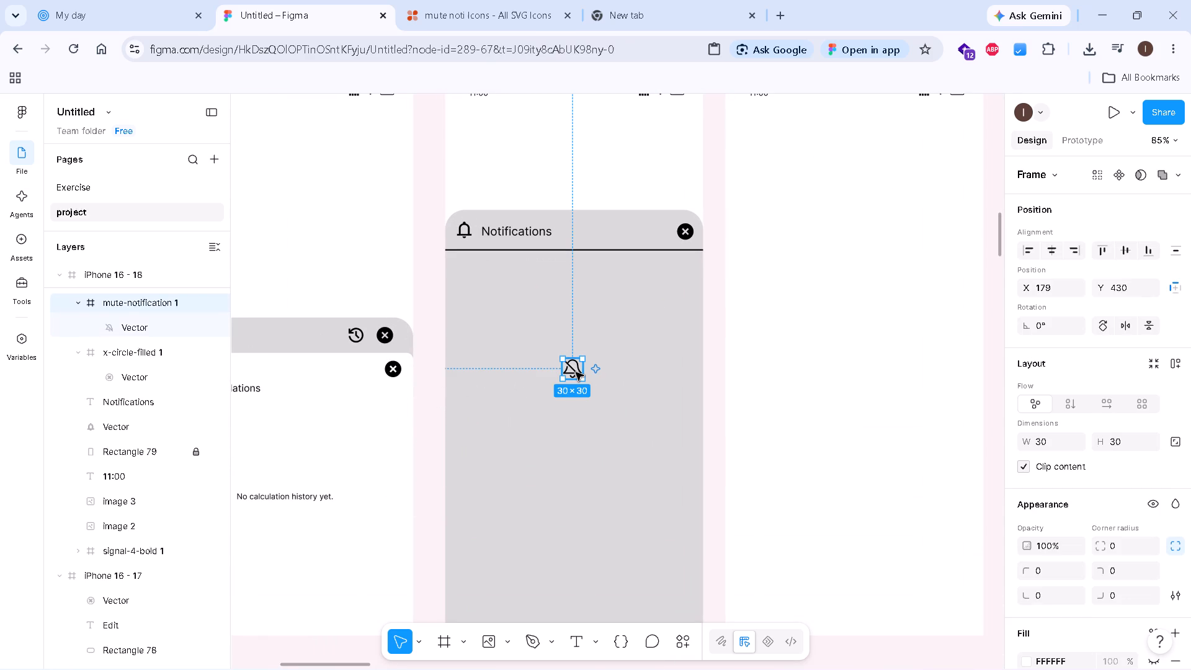
{"action": "left_click", "coordinate": [570, 370]}
{"action": "double_click", "coordinate": [570, 370]}
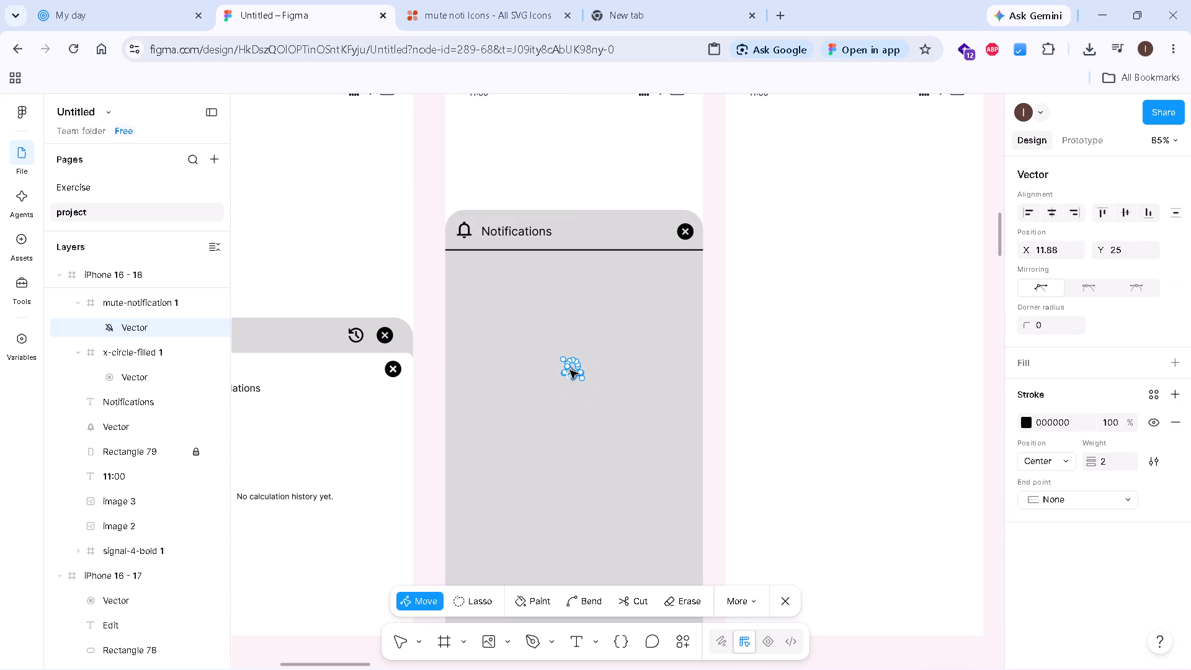
{"action": "left_click", "coordinate": [787, 596]}
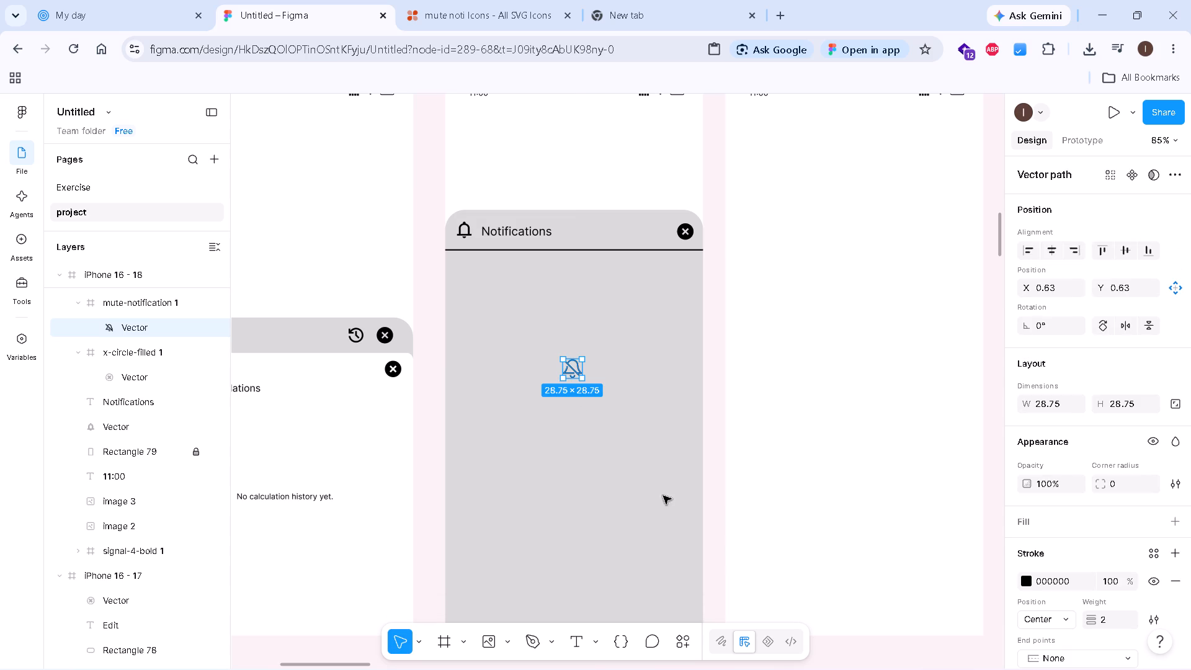
{"action": "scroll", "coordinate": [640, 475], "scroll_direction": "up", "scroll_amount": 4}
{"action": "left_click", "coordinate": [306, 411], "text": "ctrl"}
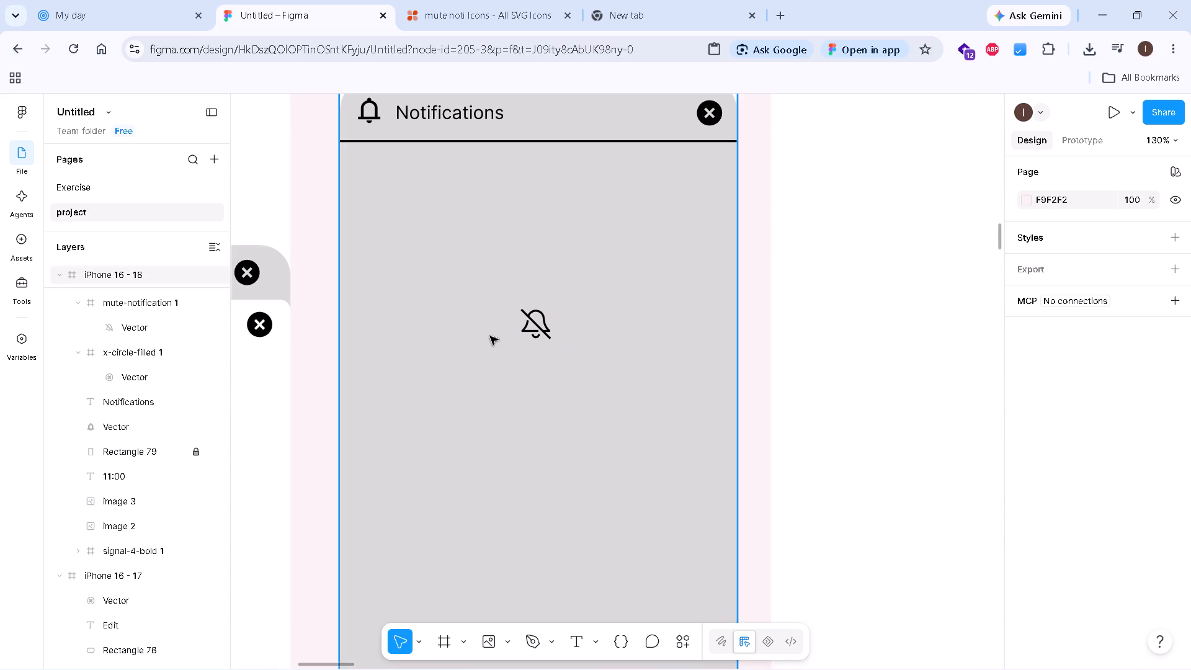
{"action": "scroll", "coordinate": [557, 336], "scroll_direction": "up", "scroll_amount": 5, "text": "ctrl"}
{"action": "left_click", "coordinate": [514, 311], "text": "ctrl"}
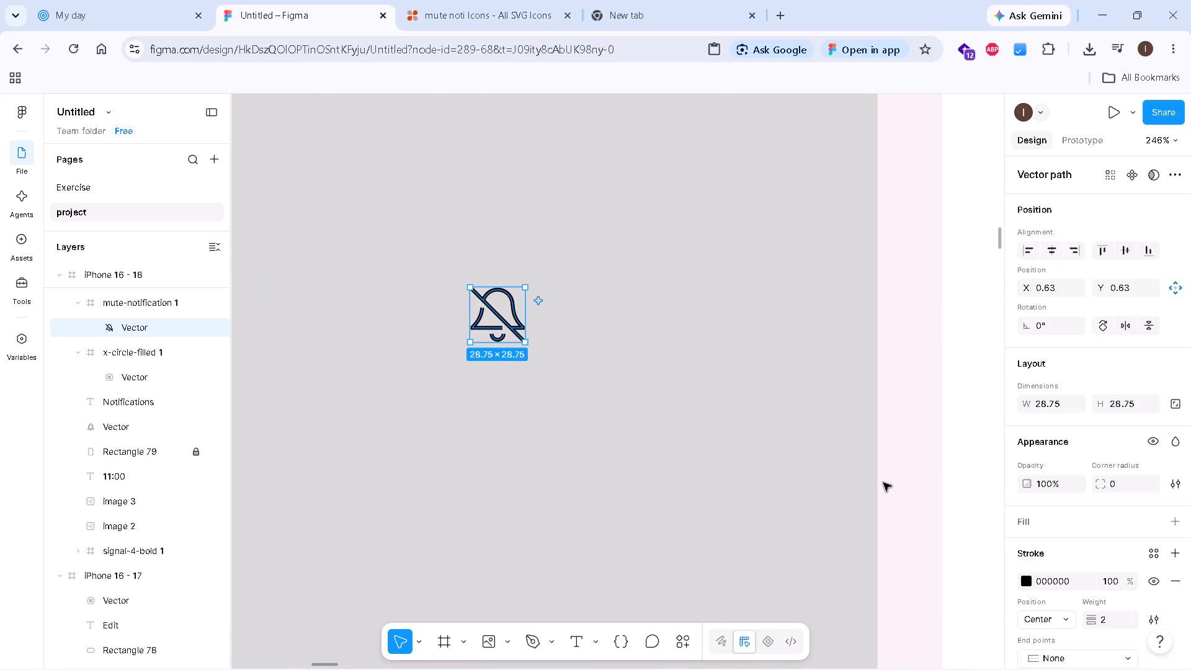
{"action": "scroll", "coordinate": [1127, 599], "scroll_direction": "down", "scroll_amount": 1}
{"action": "left_click", "coordinate": [1106, 544]}
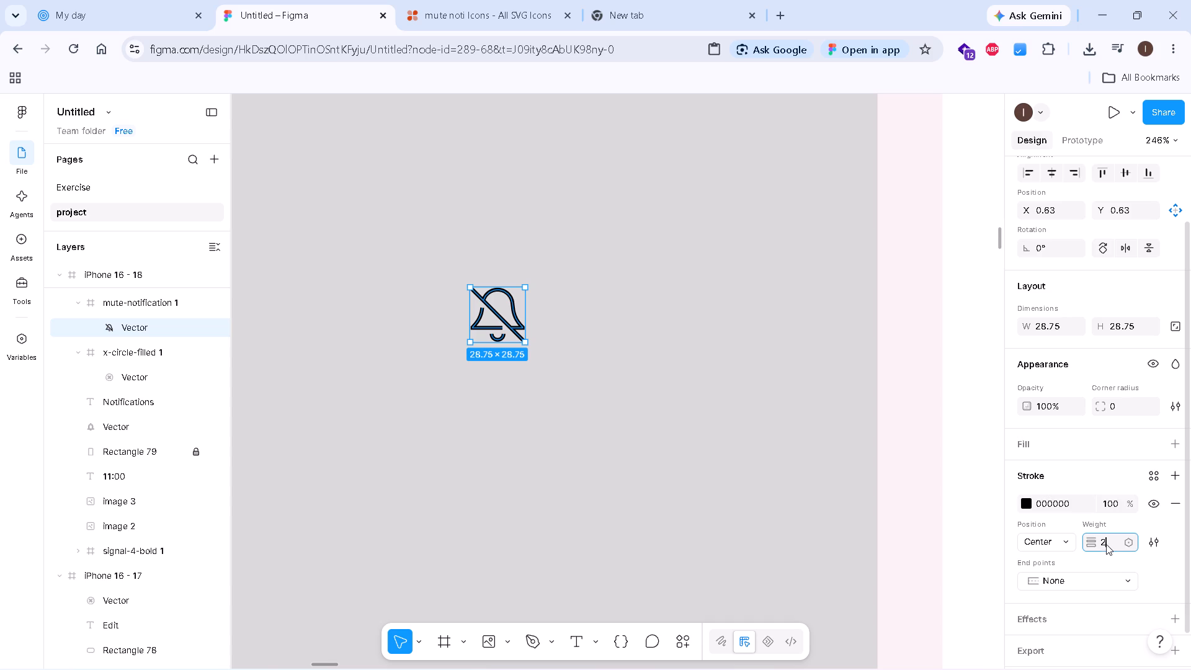
{"action": "key", "text": "3"}
{"action": "key", "text": "Return"}
Add the text "No notifications" centred just below the muted bell icon, at about X 130, Y 476.
{"action": "scroll", "coordinate": [1106, 544], "scroll_direction": "down", "scroll_amount": 7, "text": "ctrl"}
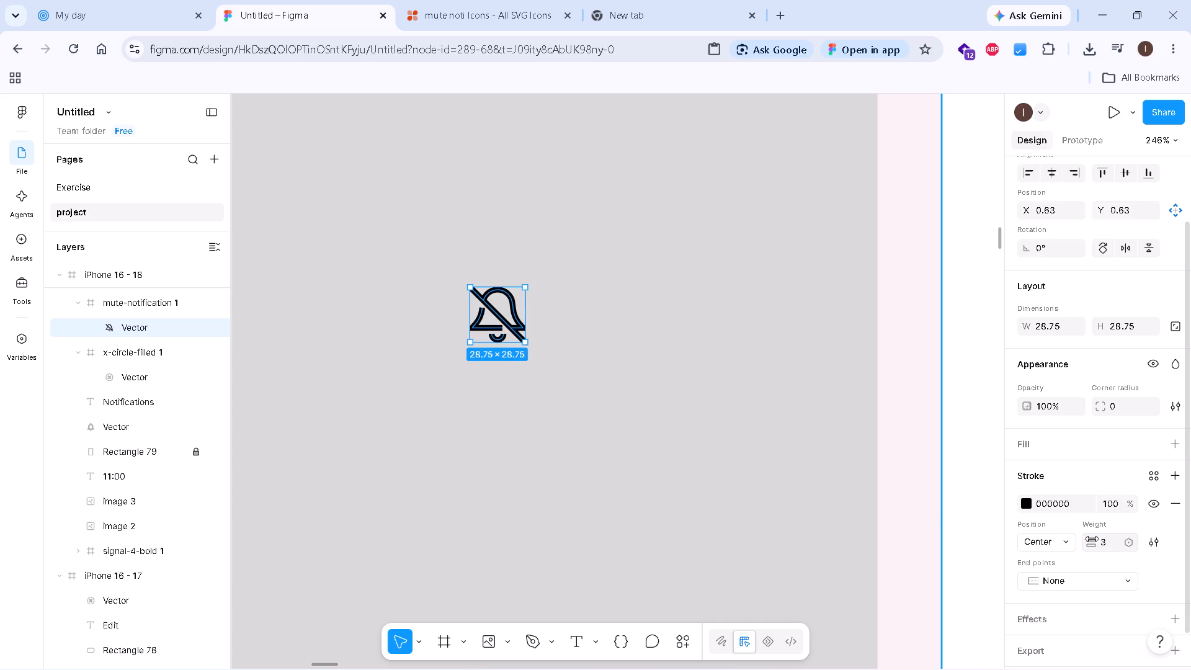
{"action": "scroll", "coordinate": [816, 501], "scroll_direction": "down", "scroll_amount": 7, "text": "ctrl"}
{"action": "scroll", "coordinate": [818, 503], "scroll_direction": "up", "scroll_amount": 1, "text": "ctrl"}
{"action": "scroll", "coordinate": [818, 503], "scroll_direction": "down", "scroll_amount": 3, "text": "ctrl"}
{"action": "left_click", "coordinate": [598, 502], "text": "ctrl"}
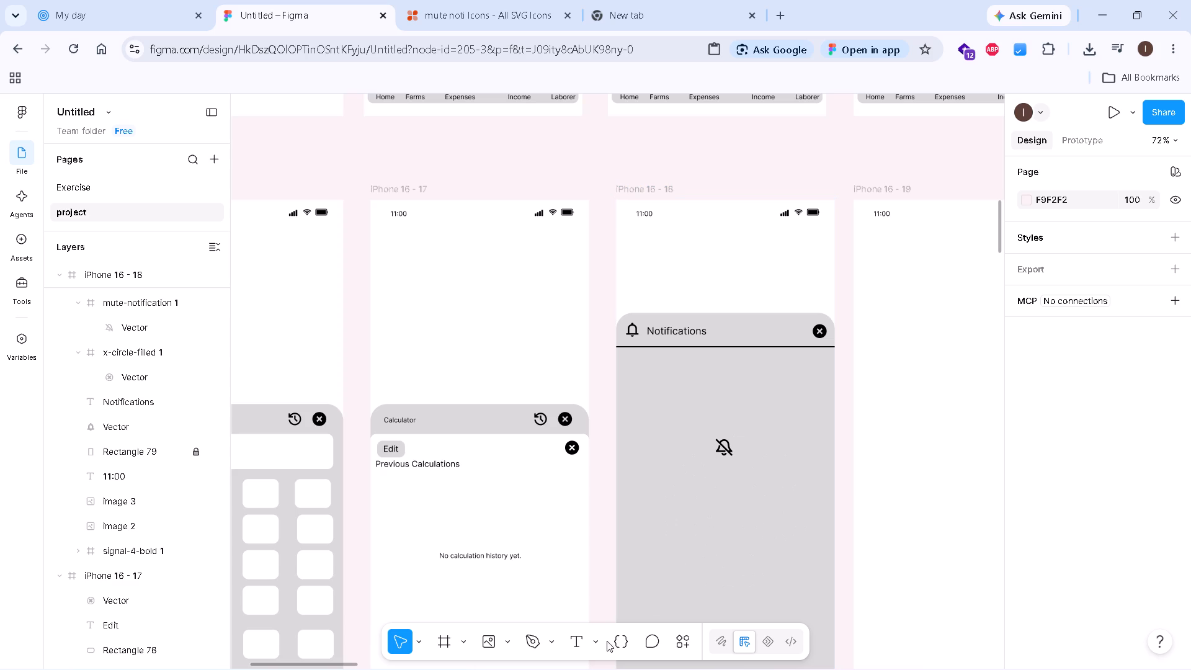
{"action": "left_click", "coordinate": [579, 639]}
{"action": "left_click", "coordinate": [697, 471]}
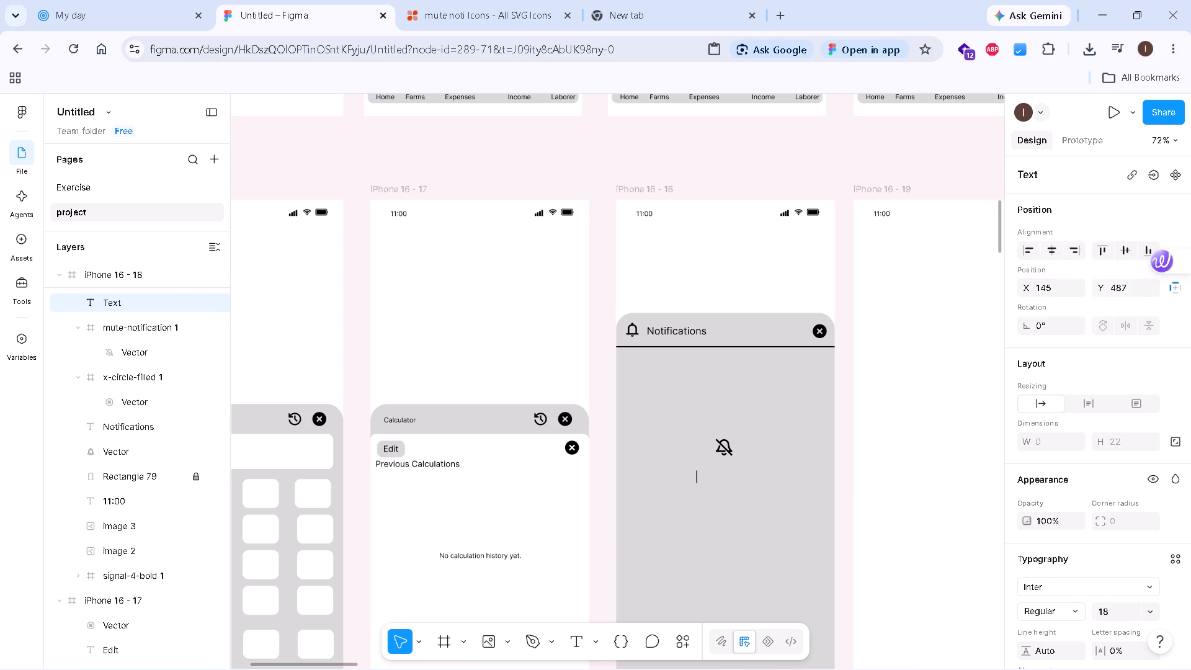
{"action": "type", "text": "No"}
{"action": "key", "text": "space"}
{"action": "type", "text": "notifications"}
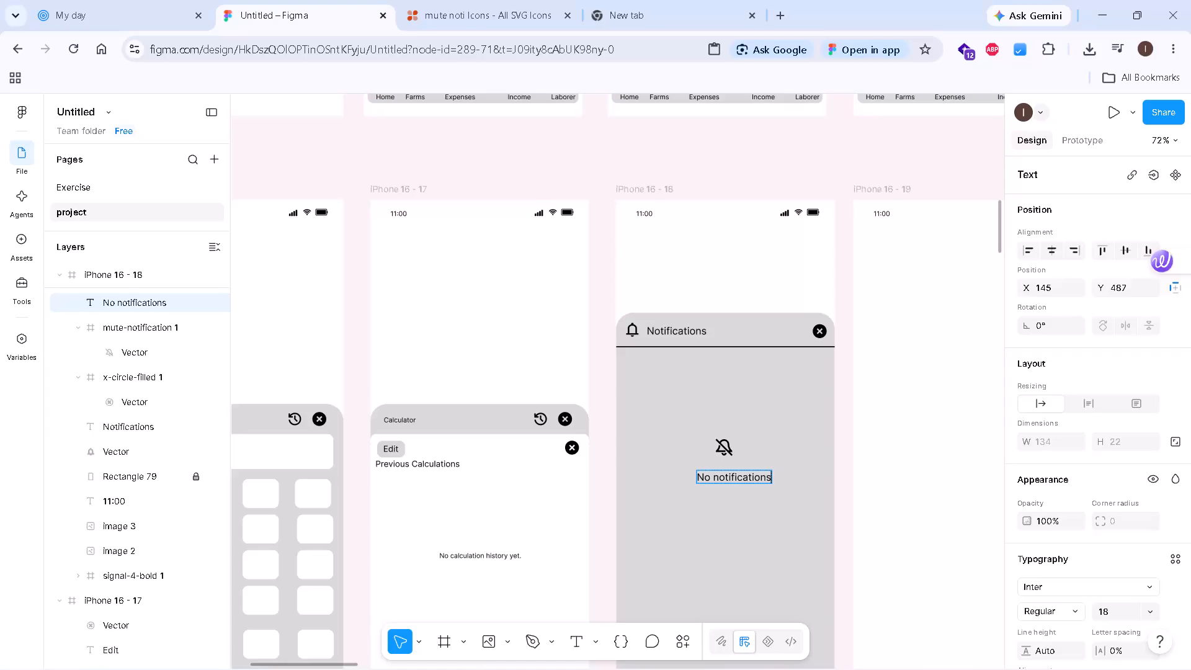
{"action": "left_click", "coordinate": [604, 522]}
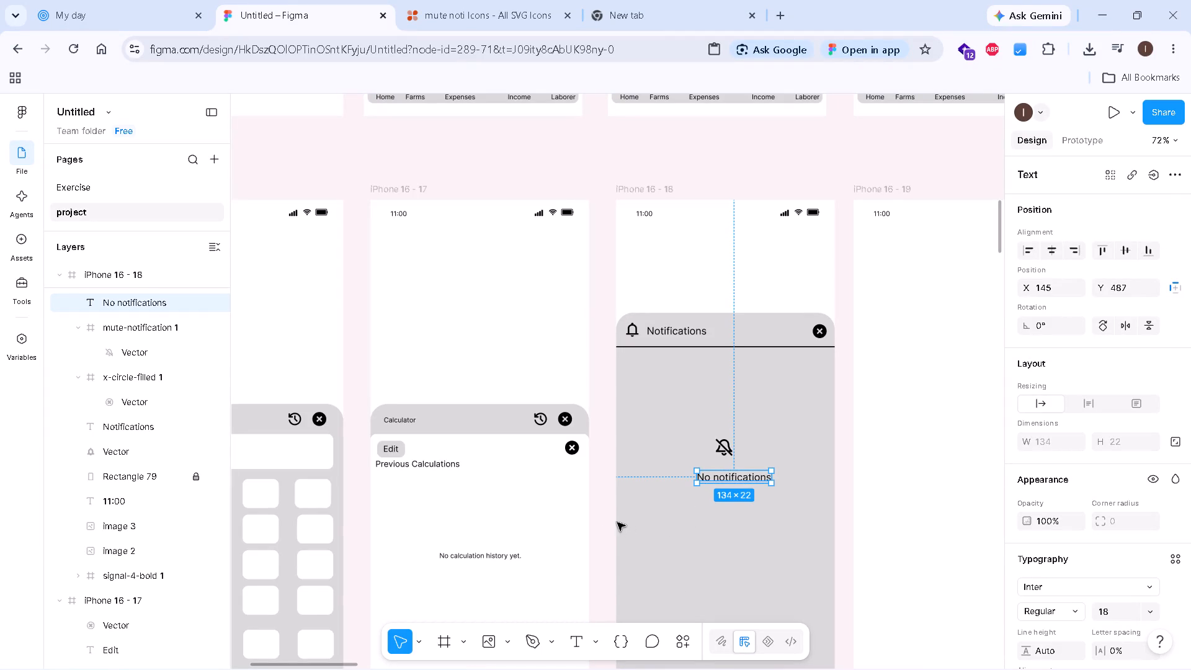
{"action": "left_click", "coordinate": [603, 514]}
{"action": "left_click_drag", "start_coordinate": [725, 477], "coordinate": [716, 471]}
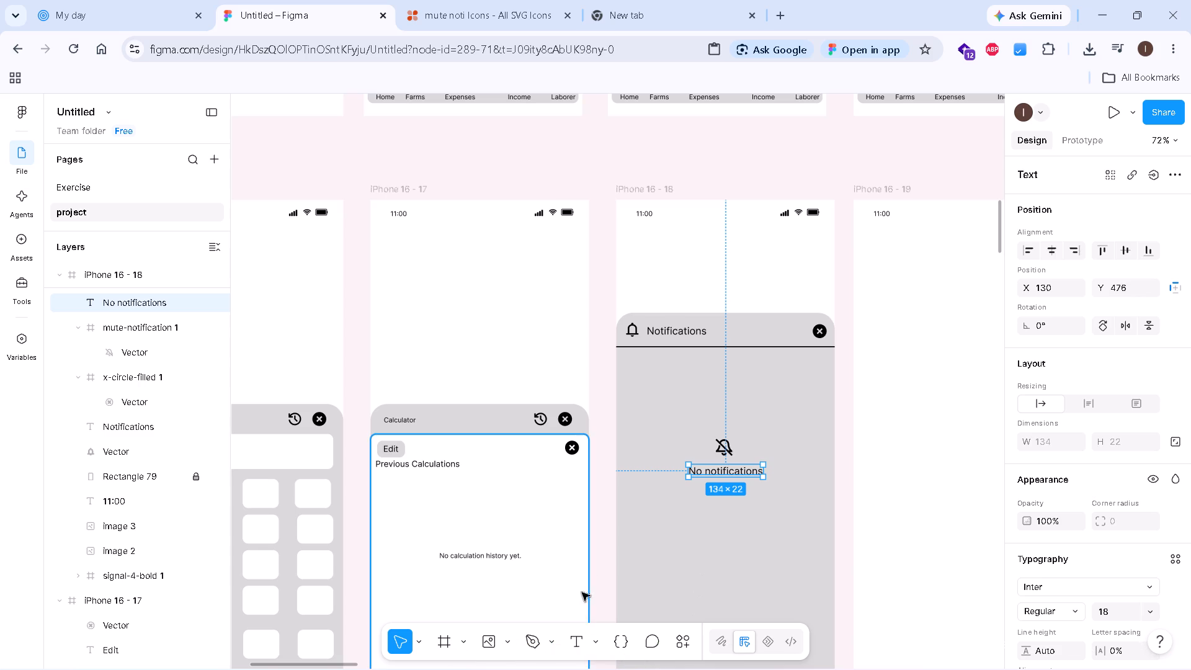
Add a text layer reading "You're all caught up!" below the "No notifications" text.
{"action": "left_click", "coordinate": [578, 641]}
{"action": "left_click", "coordinate": [653, 488]}
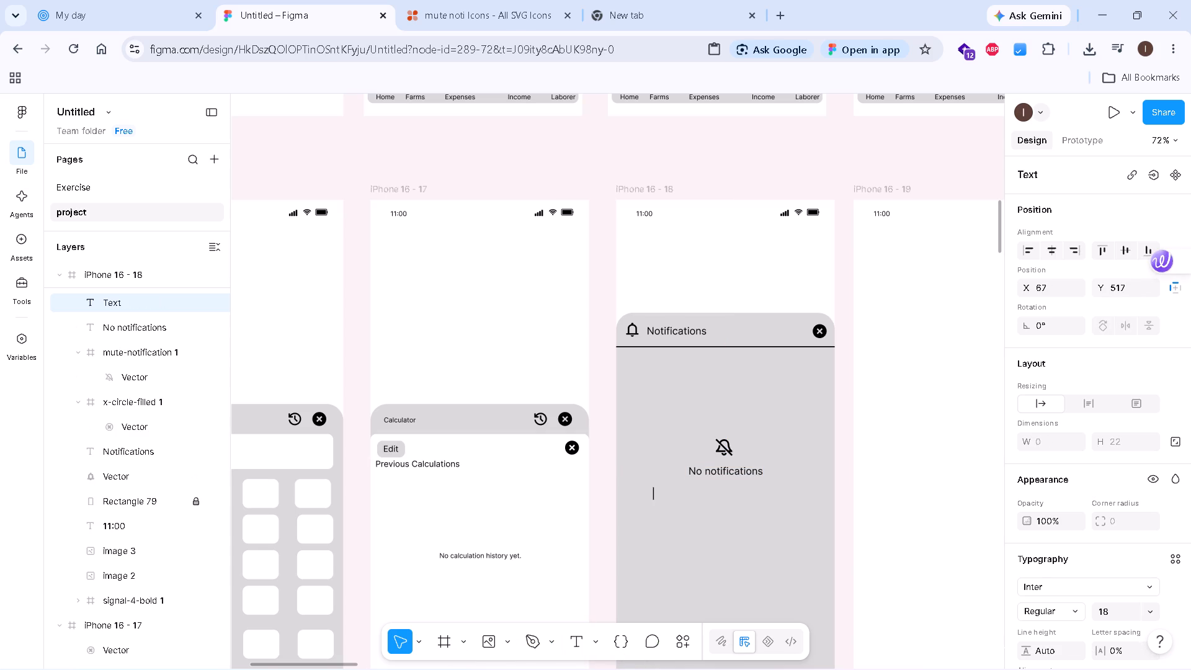
{"action": "type", "text": "You"}
{"action": "key", "text": "shift+quotedbl"}
{"action": "key", "text": "BackSpace"}
{"action": "key", "text": "apostrophe"}
{"action": "type", "text": "re all"}
{"action": "key", "text": "space"}
{"action": "type", "text": "caughht"}
{"action": "key", "text": "BackSpace"}
{"action": "key", "text": "BackSpace"}
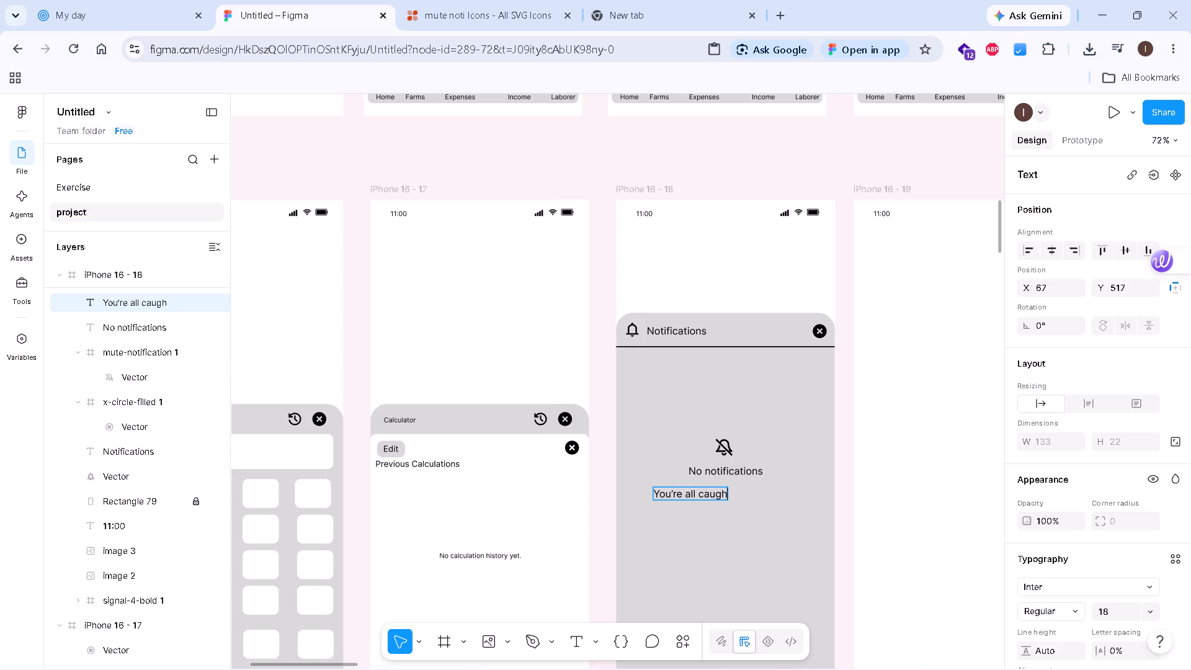
{"action": "key", "text": "t"}
{"action": "key", "text": "space"}
{"action": "type", "text": "up"}
{"action": "key", "text": "space"}
{"action": "type", "text": "!"}
{"action": "key", "text": "Left"}
{"action": "key", "text": "BackSpace"}
{"action": "key", "text": "Right"}
Append "Check back later for updates." to the "You're all caught up!" text.
{"action": "key", "text": "space"}
{"action": "type", "text": "Check"}
{"action": "key", "text": "space"}
{"action": "type", "text": "back"}
{"action": "key", "text": "space"}
{"action": "type", "text": "later for"}
{"action": "key", "text": "space"}
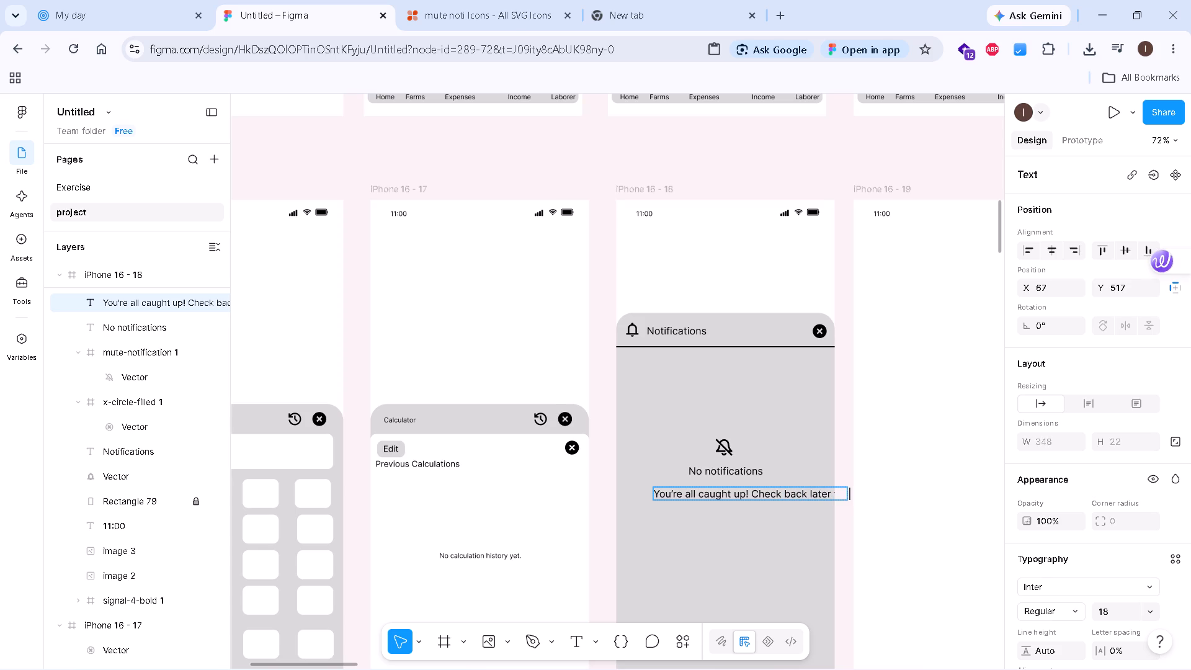
{"action": "type", "text": "updates"}
{"action": "key", "text": "period"}
{"action": "double_click", "coordinate": [846, 534]}
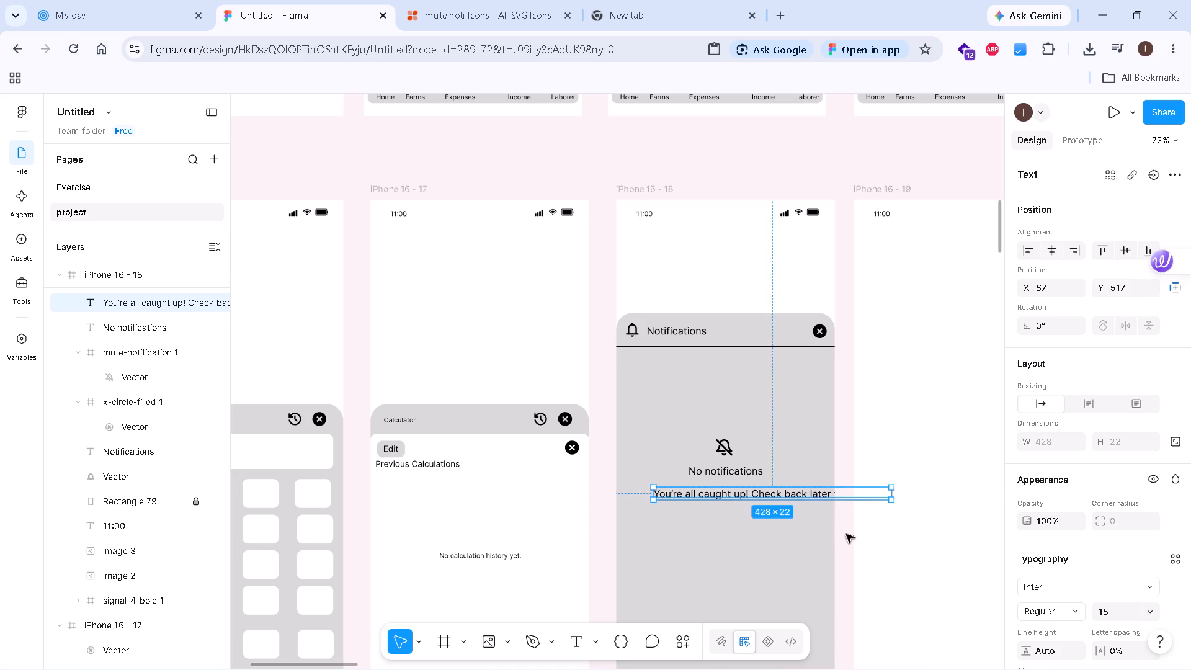
Narrow the caught-up message's text box to about 351 wide so the text wraps onto two lines.
{"action": "left_click", "coordinate": [822, 493]}
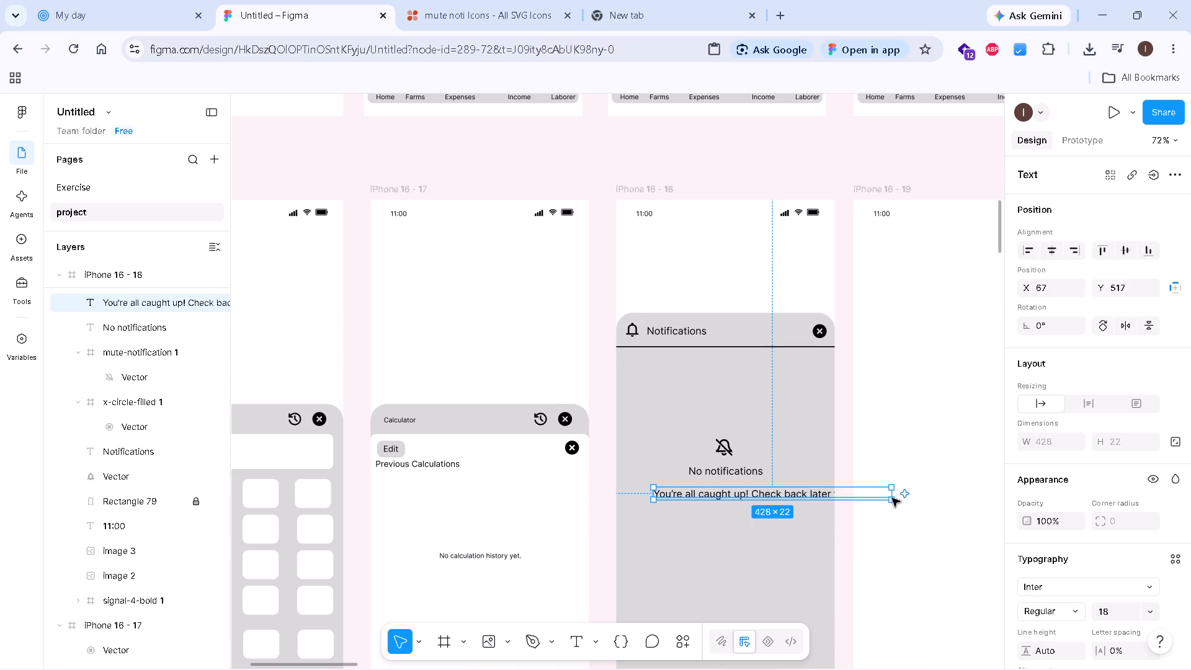
{"action": "left_click_drag", "start_coordinate": [892, 493], "coordinate": [818, 496]}
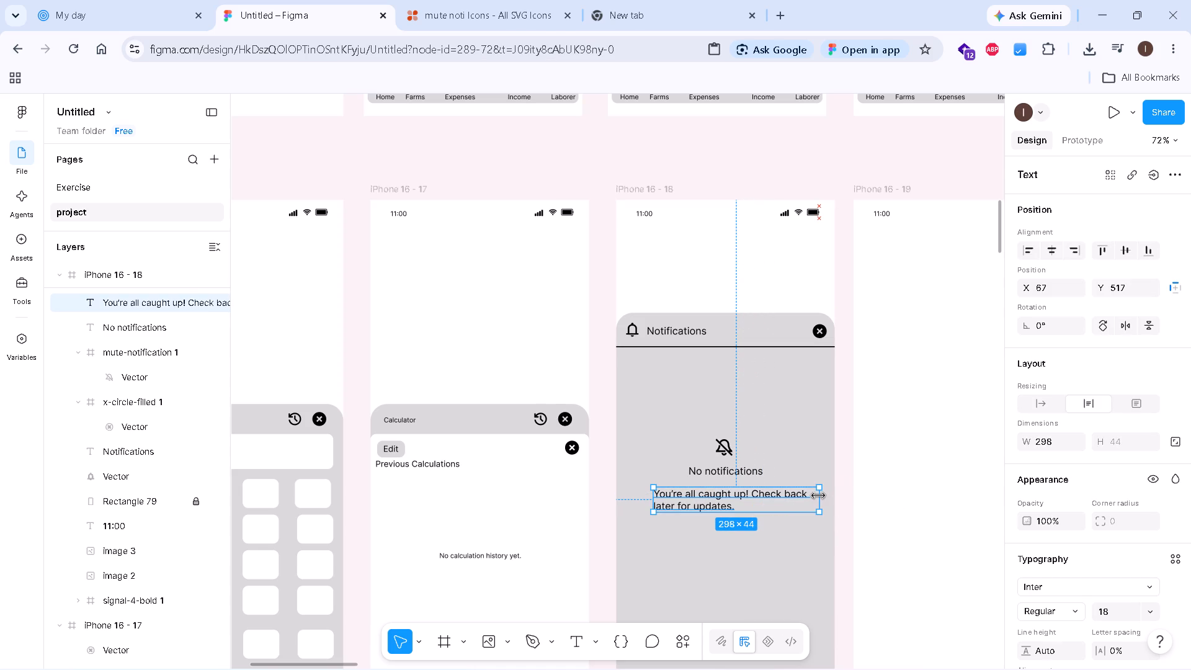
{"action": "left_click_drag", "start_coordinate": [818, 496], "coordinate": [819, 496]}
{"action": "left_click_drag", "start_coordinate": [820, 503], "coordinate": [849, 502]}
{"action": "left_click", "coordinate": [841, 531]}
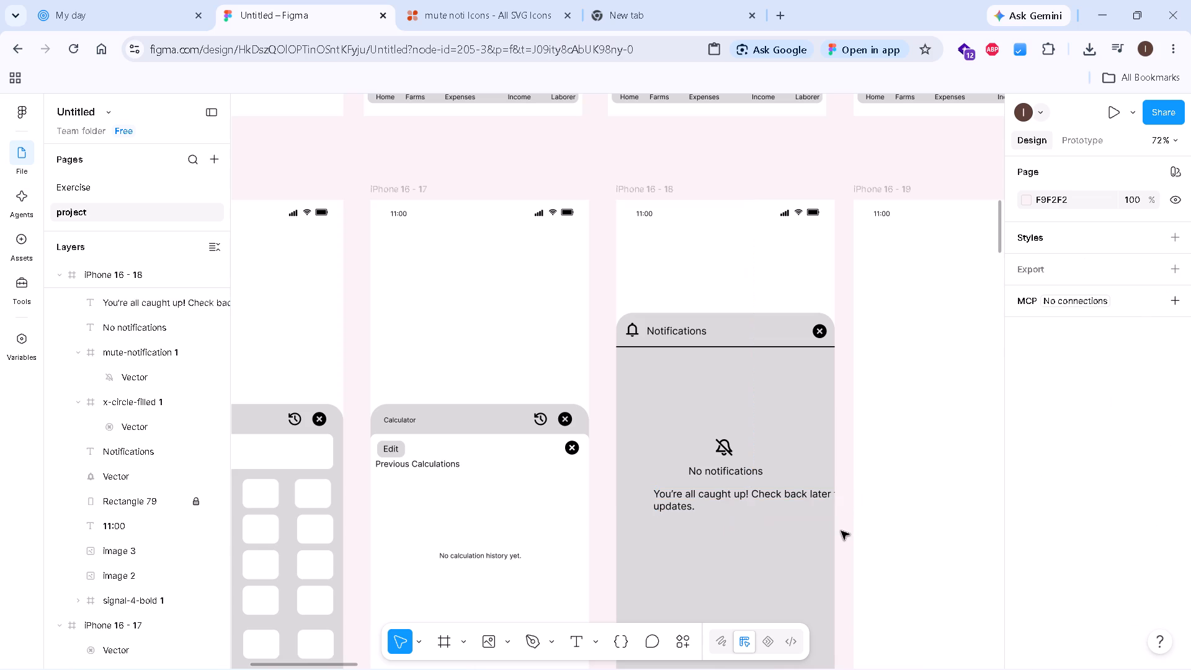
Move the caught-up message closer under "No notifications", to about X 32, Y 510.
{"action": "left_click_drag", "start_coordinate": [778, 499], "coordinate": [762, 494]}
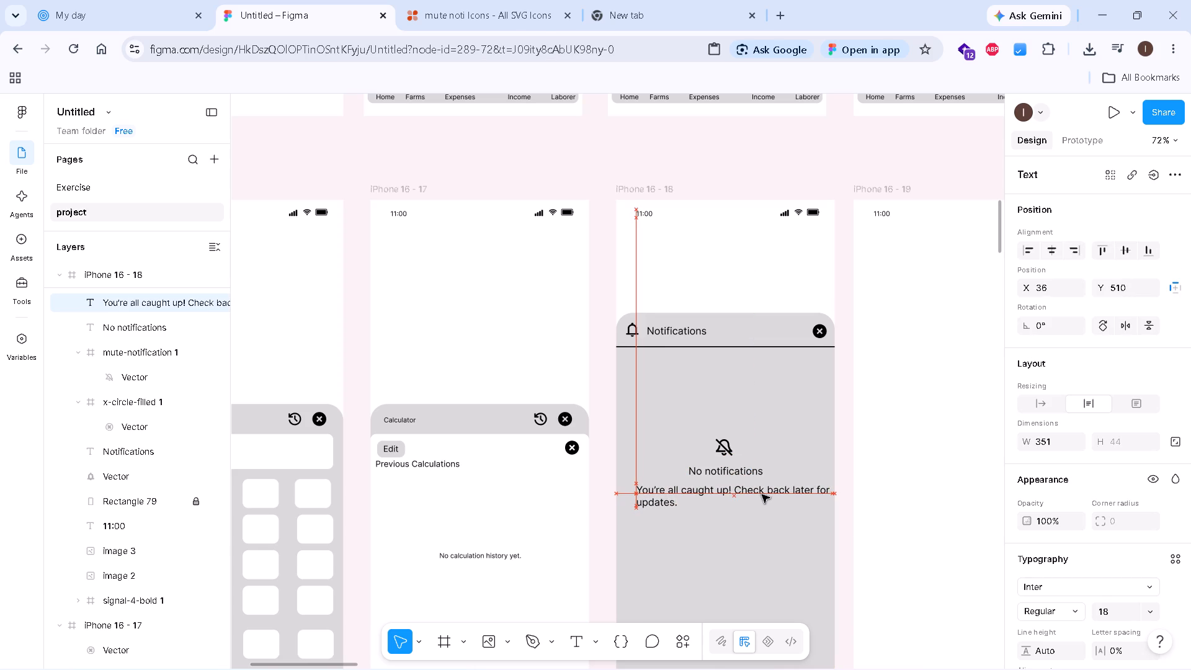
{"action": "left_click_drag", "start_coordinate": [762, 494], "coordinate": [759, 495]}
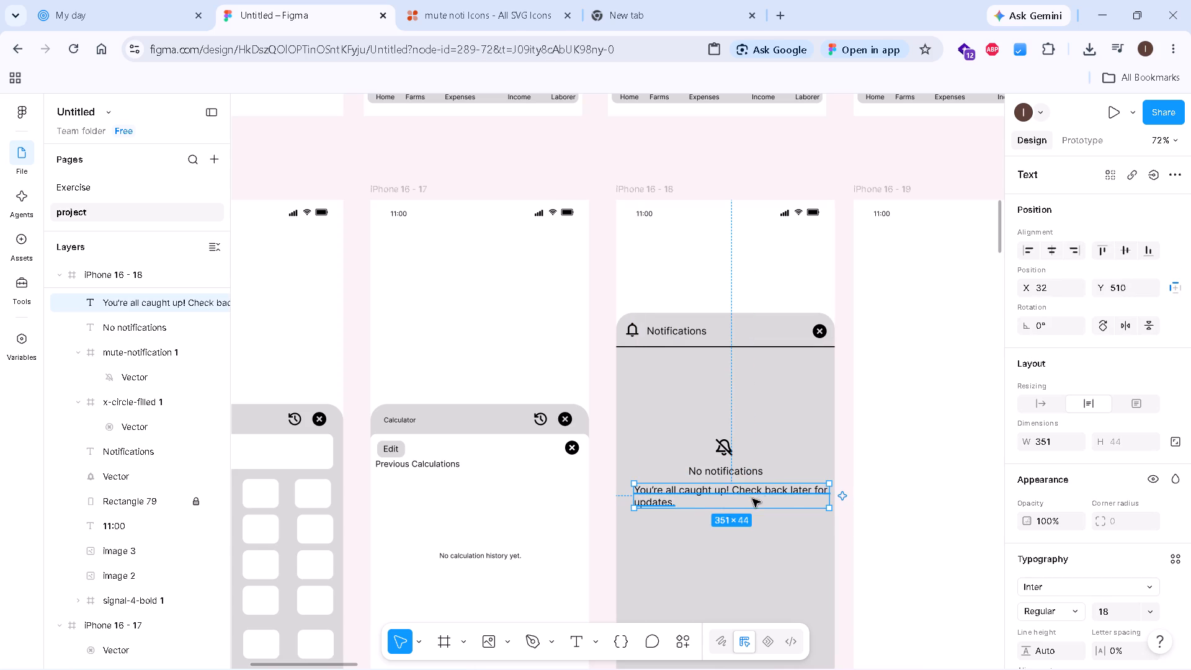
Try to indent the word "updates." in the caught-up message by inserting spaces before it.
{"action": "double_click", "coordinate": [661, 506]}
{"action": "left_click", "coordinate": [661, 506]}
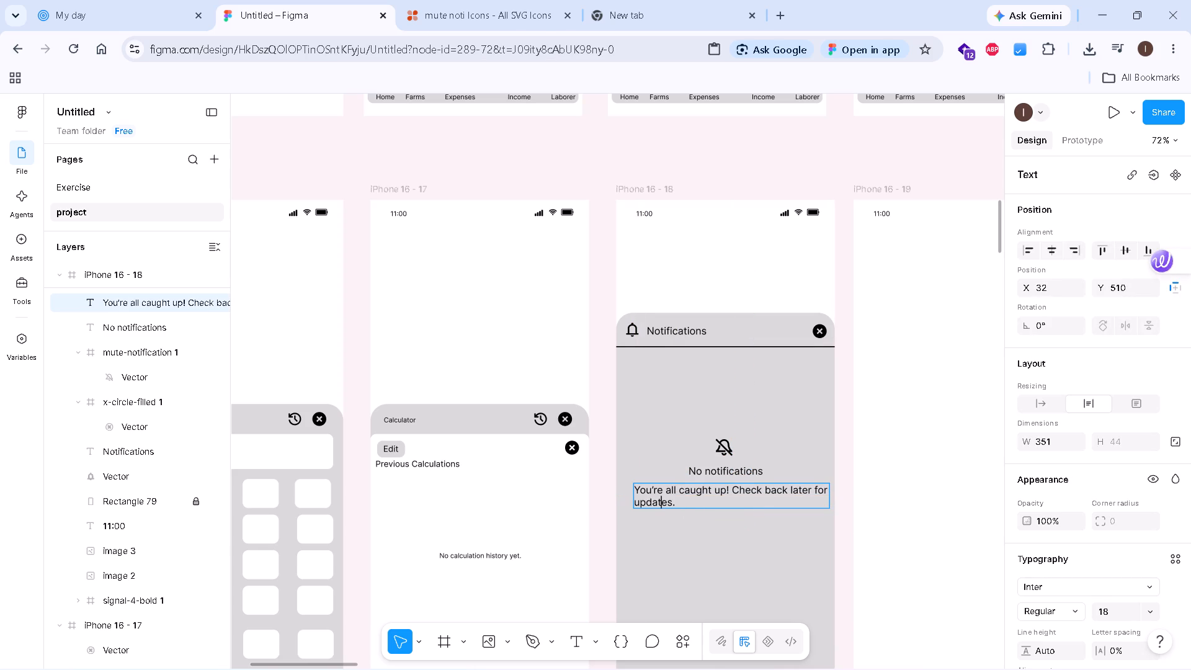
{"action": "key", "text": "Left"}
{"action": "key", "text": "Left"}
{"action": "key", "text": "Left"}
{"action": "key", "text": "Left"}
{"action": "key", "text": "Left"}
{"action": "key", "text": "space"}
{"action": "key", "text": "space"}
{"action": "key", "text": "space"}
{"action": "key", "text": "space"}
{"action": "left_click", "coordinate": [840, 542]}
{"action": "left_click", "coordinate": [848, 535]}
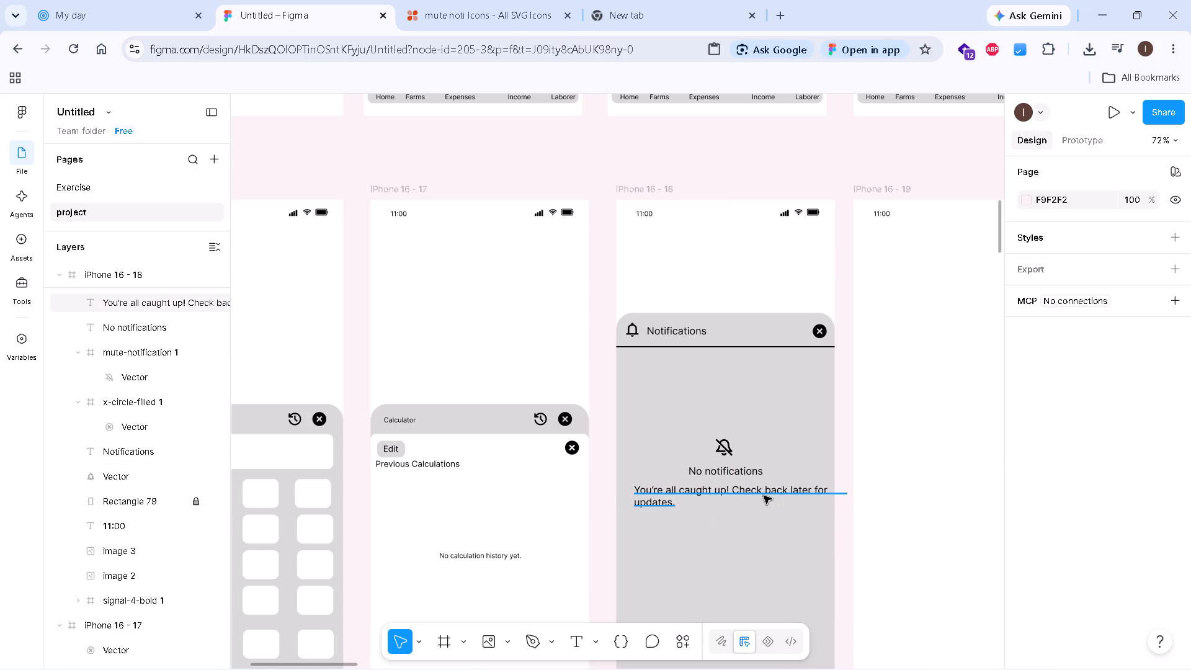
Shift the caught-up message horizontally to about X 14, keeping it directly under "No notifications".
{"action": "left_click_drag", "start_coordinate": [759, 496], "coordinate": [748, 497]}
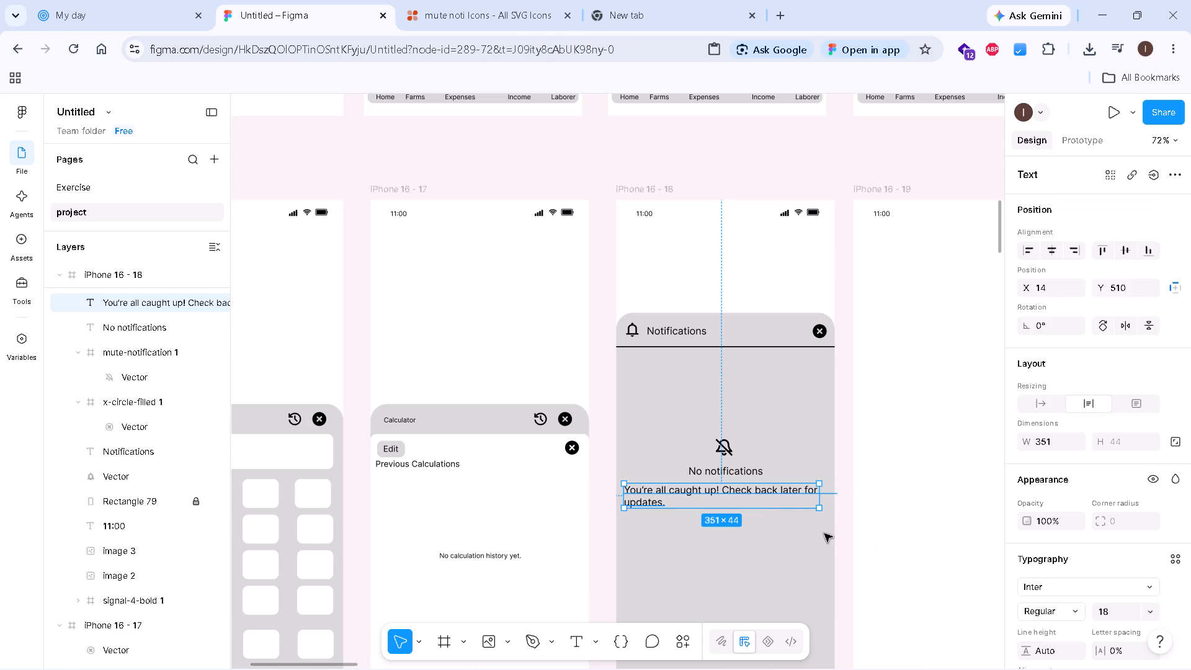
{"action": "left_click", "coordinate": [838, 534]}
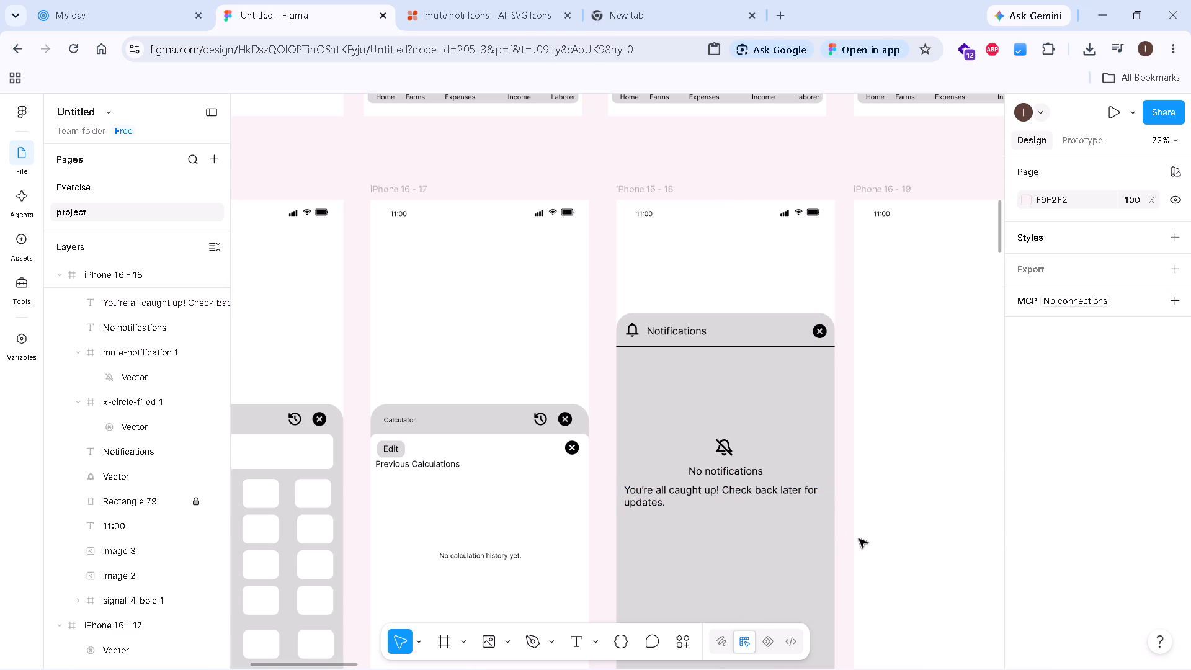
Switch to the All SVG Icons site and close the mute-notification icon's details.
{"action": "scroll", "coordinate": [859, 539], "scroll_direction": "down", "scroll_amount": 4, "text": "ctrl"}
{"action": "scroll", "coordinate": [859, 539], "scroll_direction": "up", "scroll_amount": 1, "text": "ctrl"}
{"action": "left_click", "coordinate": [636, 0]}
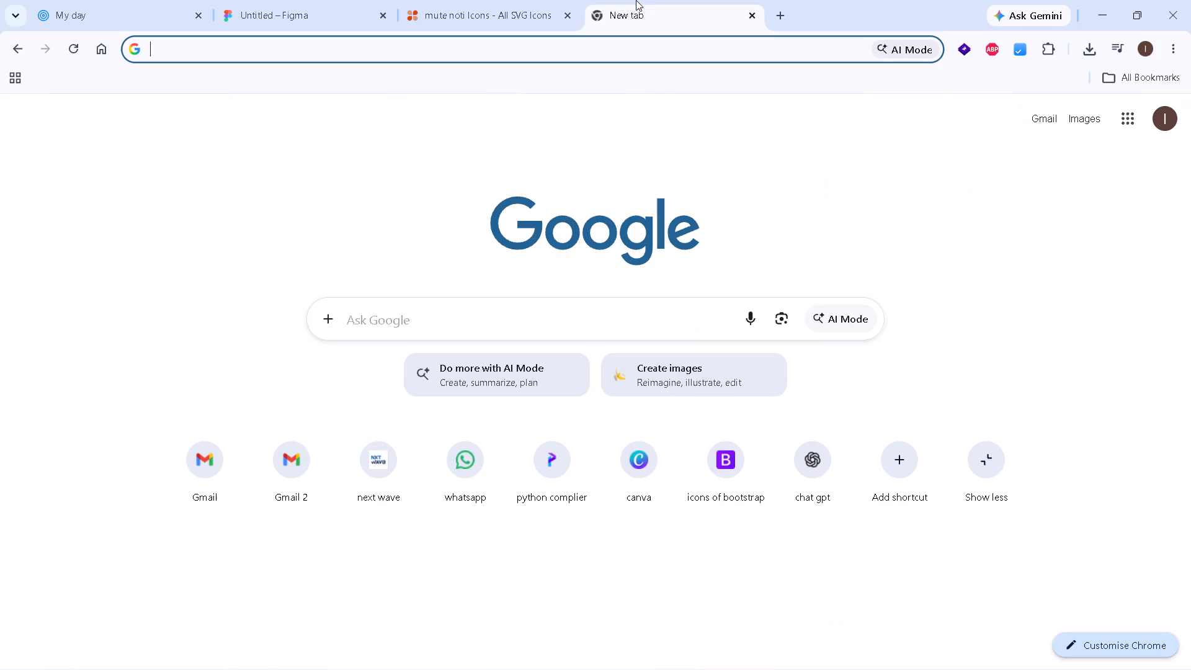
{"action": "left_click", "coordinate": [492, 15]}
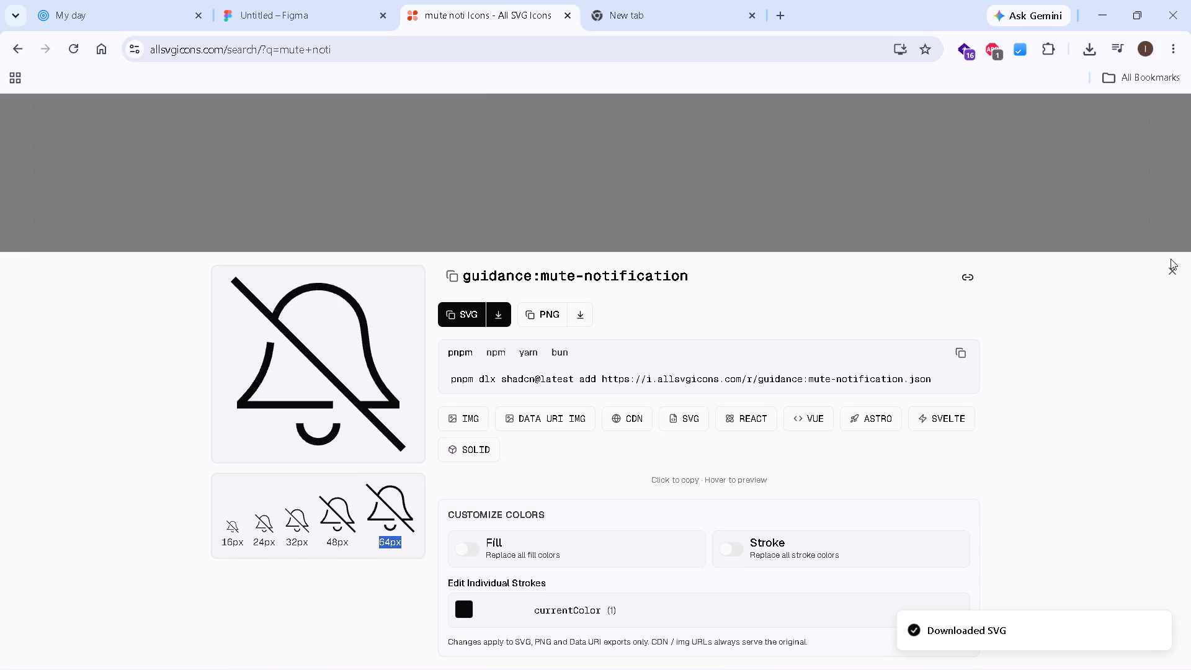
{"action": "left_click", "coordinate": [1174, 275]}
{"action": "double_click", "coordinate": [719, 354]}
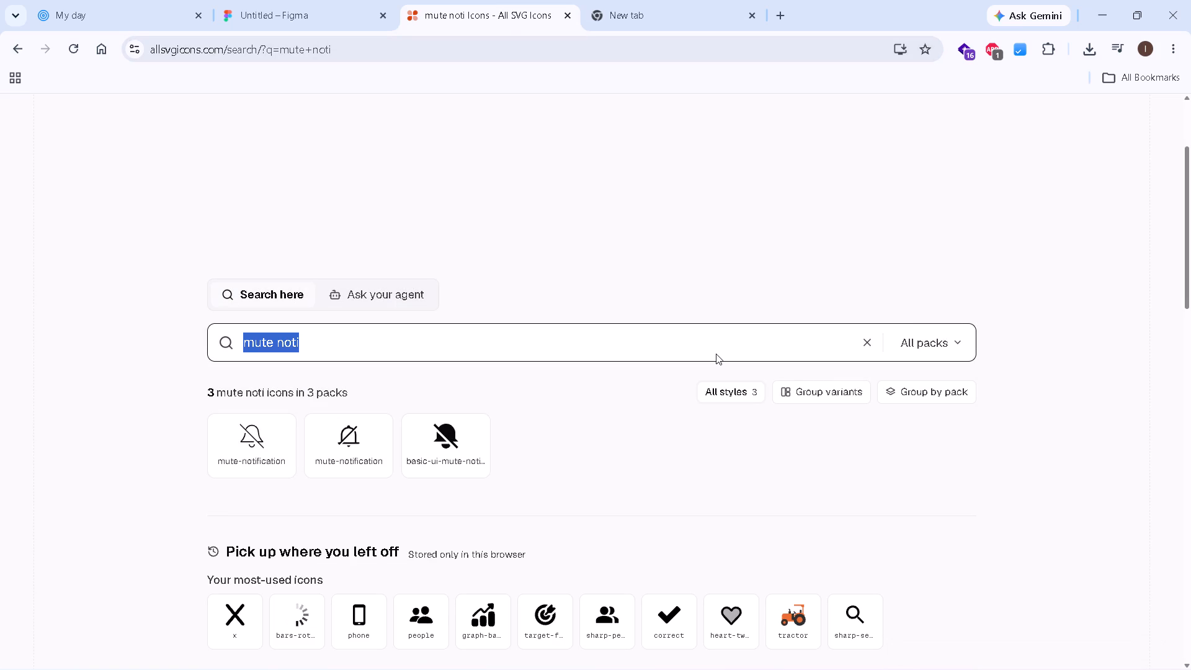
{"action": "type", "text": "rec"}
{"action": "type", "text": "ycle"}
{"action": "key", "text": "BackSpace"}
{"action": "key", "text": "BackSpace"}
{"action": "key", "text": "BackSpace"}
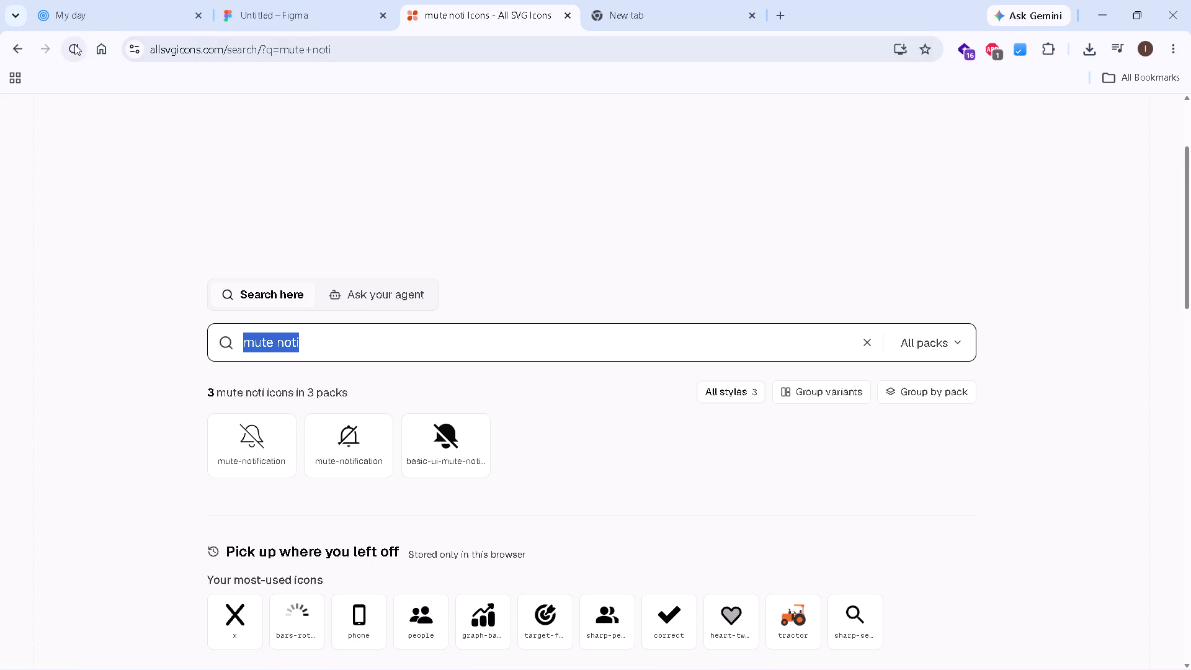
Reload the icon site and replace the search term with "recycle" to search for recycle icons.
{"action": "double_click", "coordinate": [74, 43]}
{"action": "left_click", "coordinate": [396, 351]}
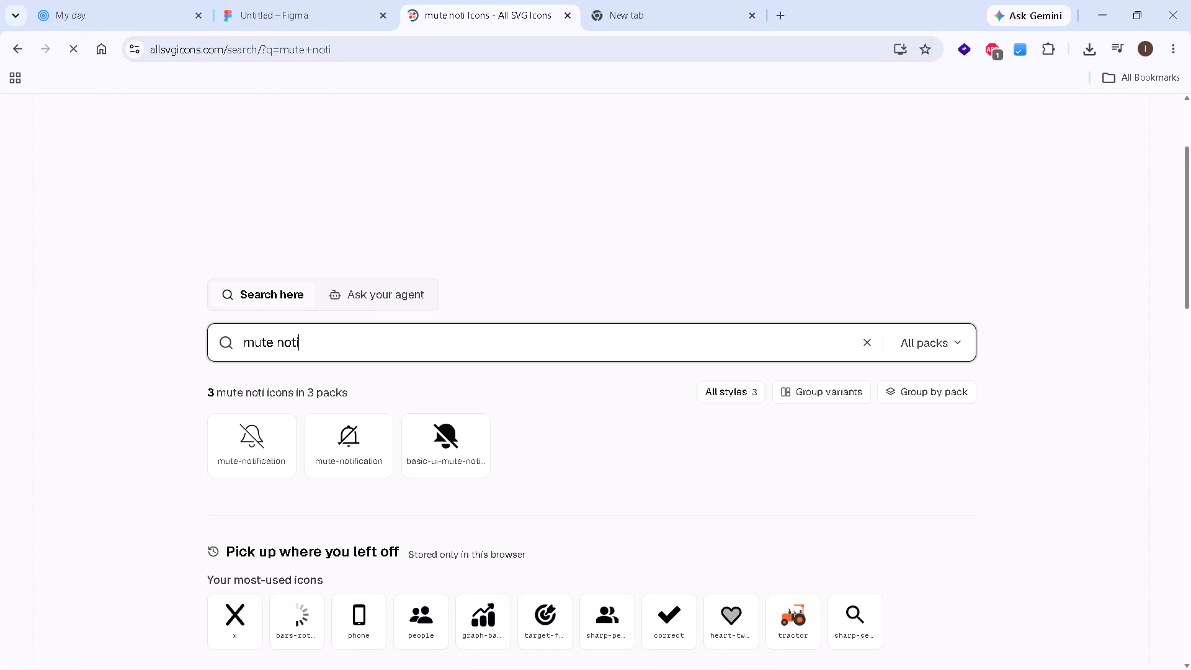
{"action": "left_click_drag", "start_coordinate": [396, 351], "coordinate": [235, 311]}
{"action": "key", "text": "BackSpace"}
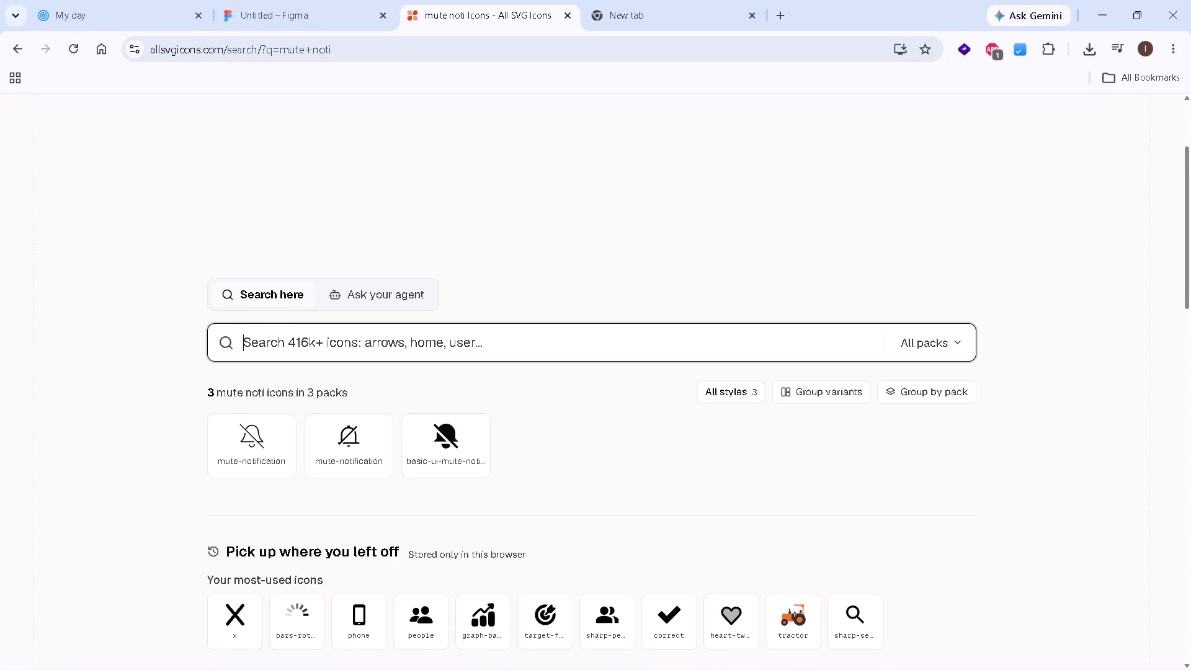
{"action": "type", "text": "recycle"}
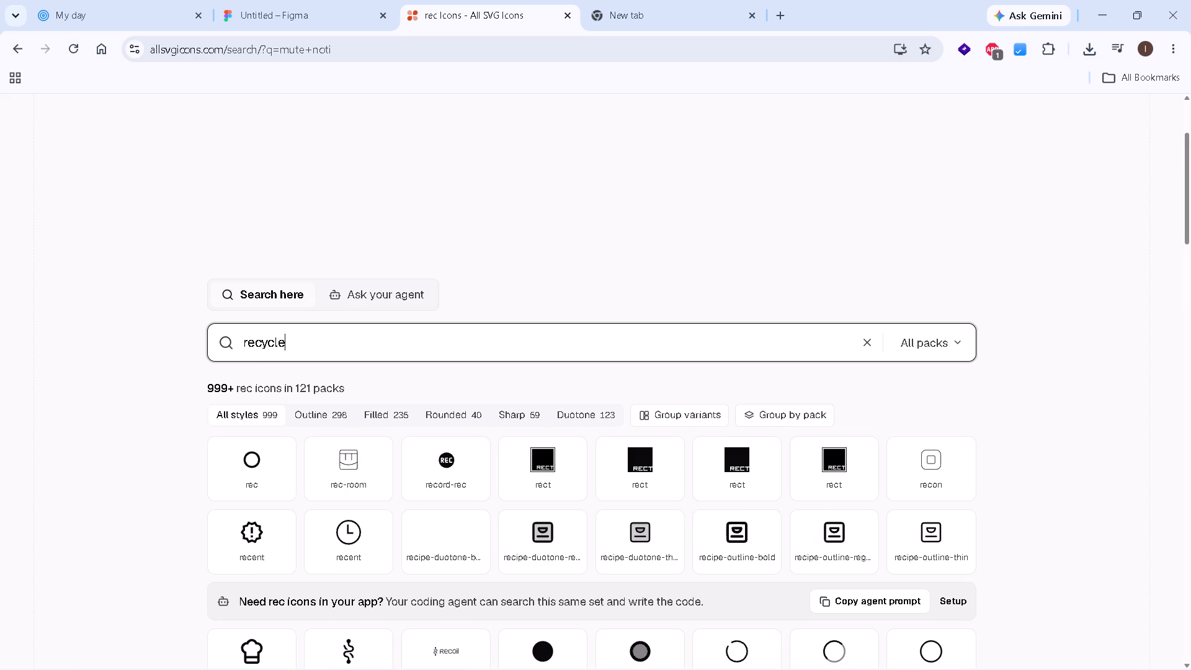
{"action": "key", "text": "Return"}
Find the circular-arrow recycle-20-bold icon among the results and download it as SVG.
{"action": "scroll", "coordinate": [364, 487], "scroll_direction": "down", "scroll_amount": 4}
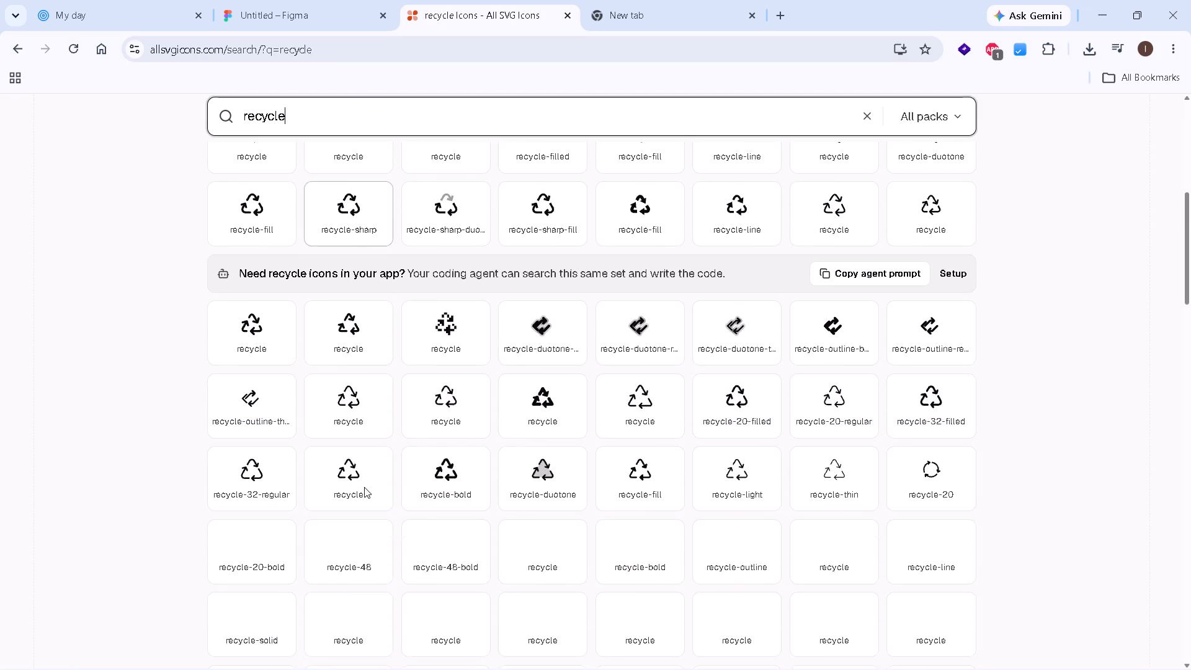
{"action": "scroll", "coordinate": [456, 507], "scroll_direction": "down", "scroll_amount": 2}
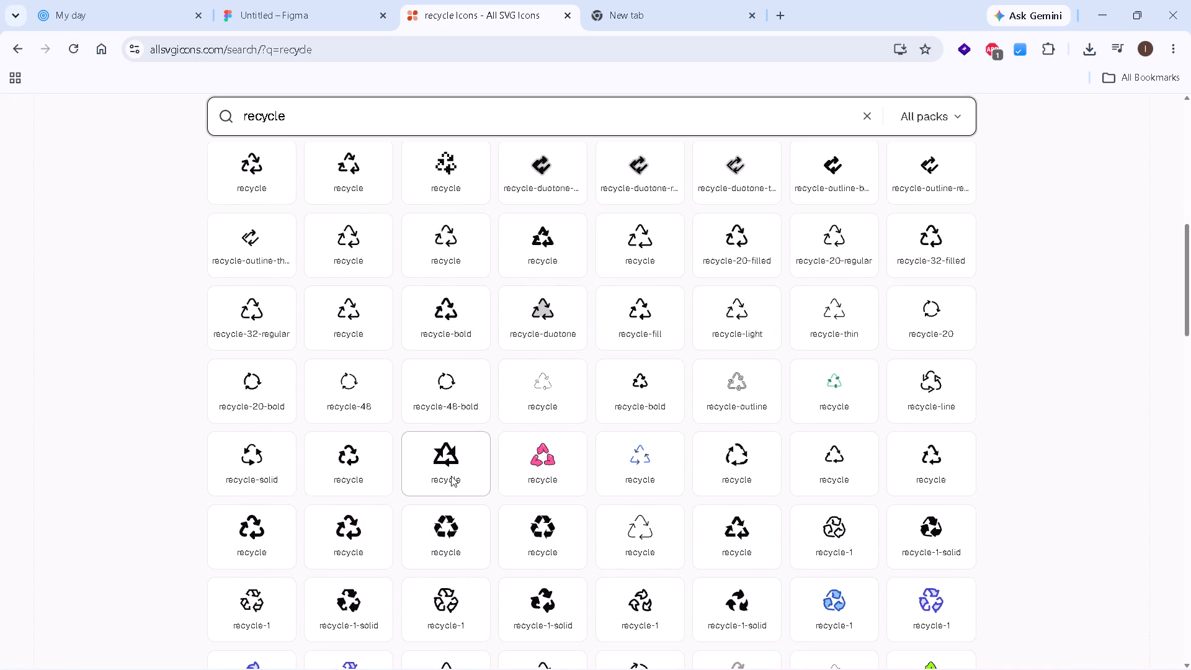
{"action": "left_click", "coordinate": [261, 389]}
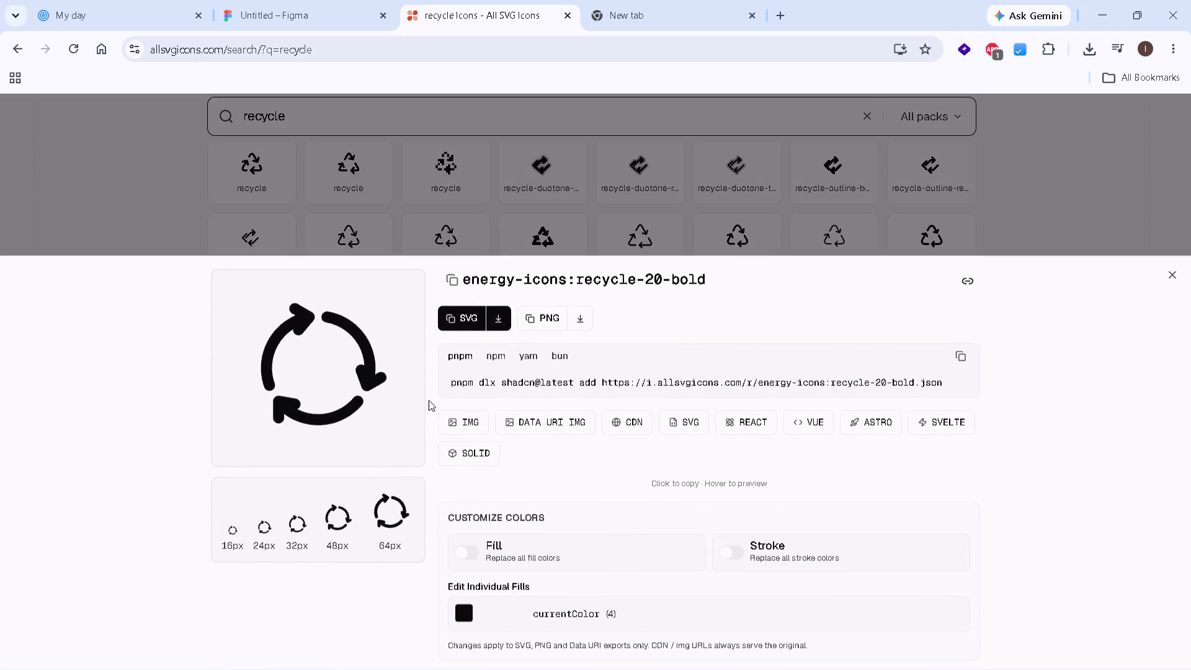
{"action": "left_click", "coordinate": [493, 315]}
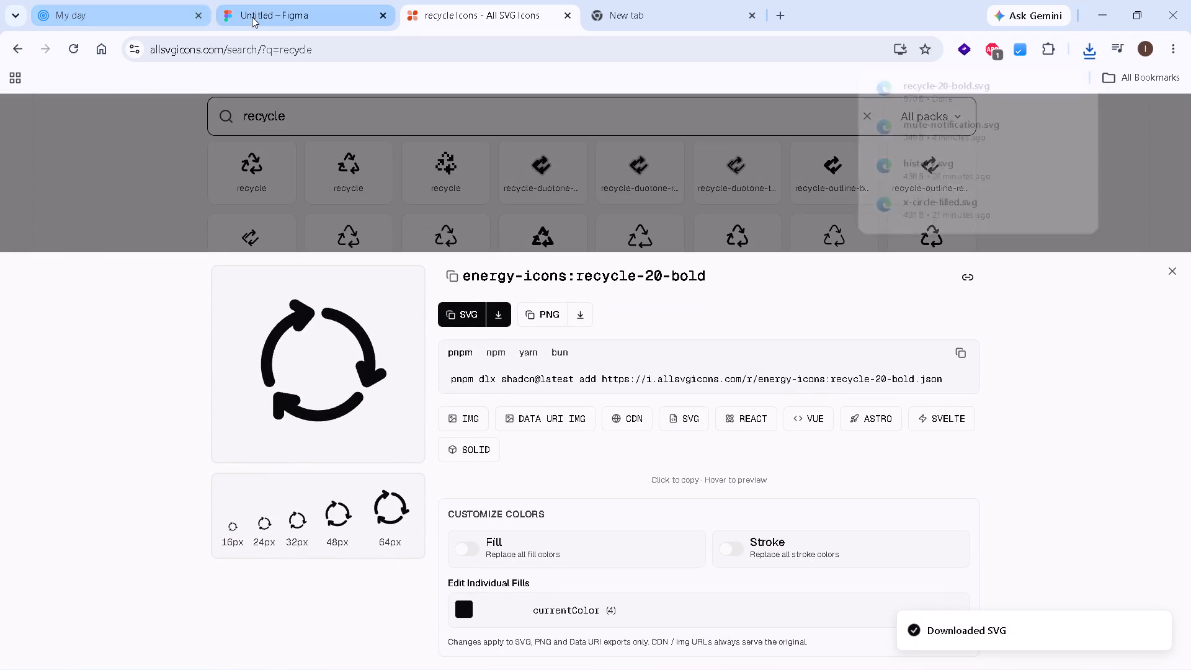
Switch back to Figma and import the recycle-20-bold SVG into the Notifications header of iPhone 16 - 18, beside the close icon.
{"action": "left_click", "coordinate": [252, 17]}
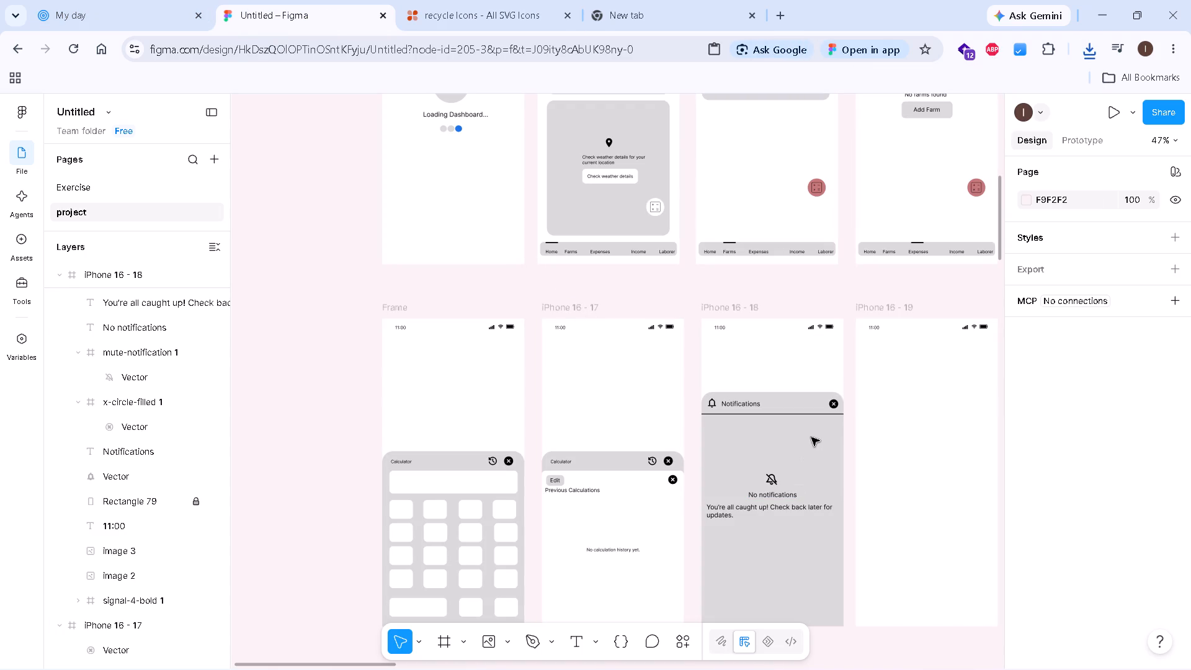
{"action": "left_click", "coordinate": [488, 640]}
{"action": "left_click", "coordinate": [202, 179]}
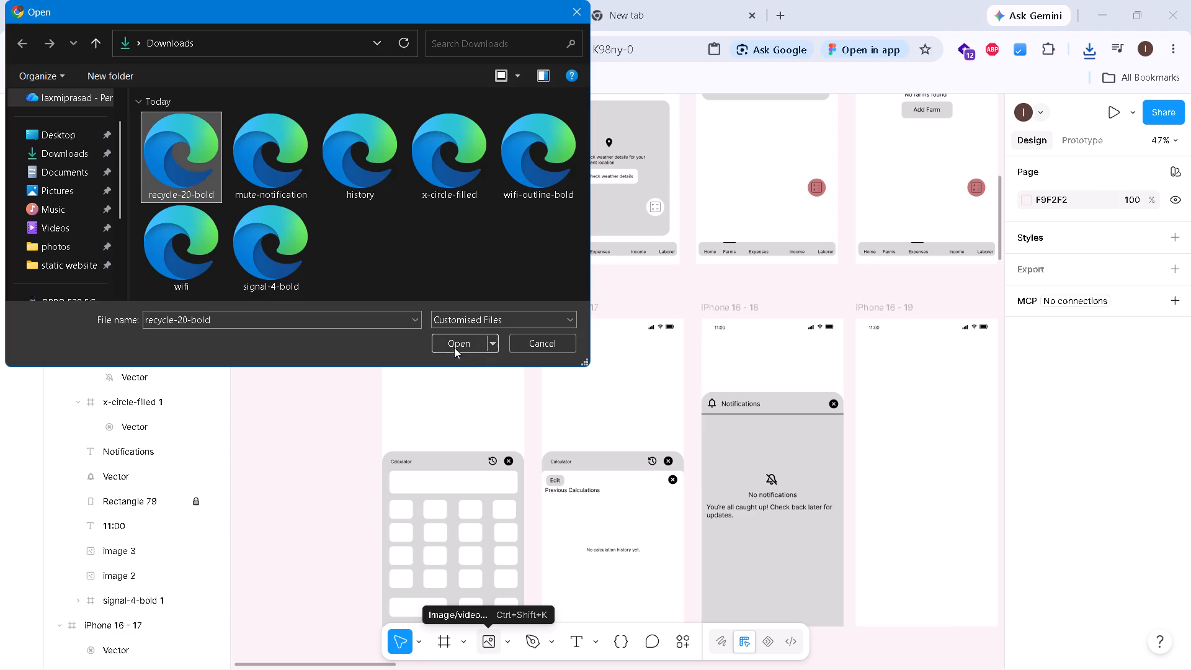
{"action": "left_click", "coordinate": [453, 346]}
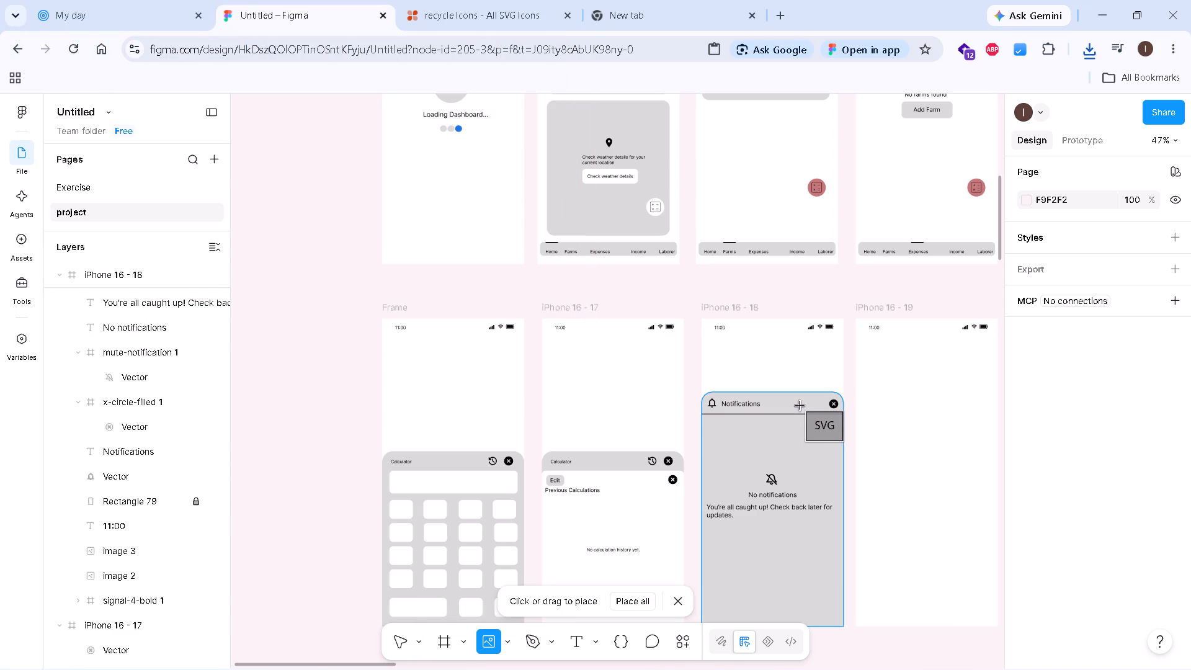
{"action": "left_click", "coordinate": [800, 406]}
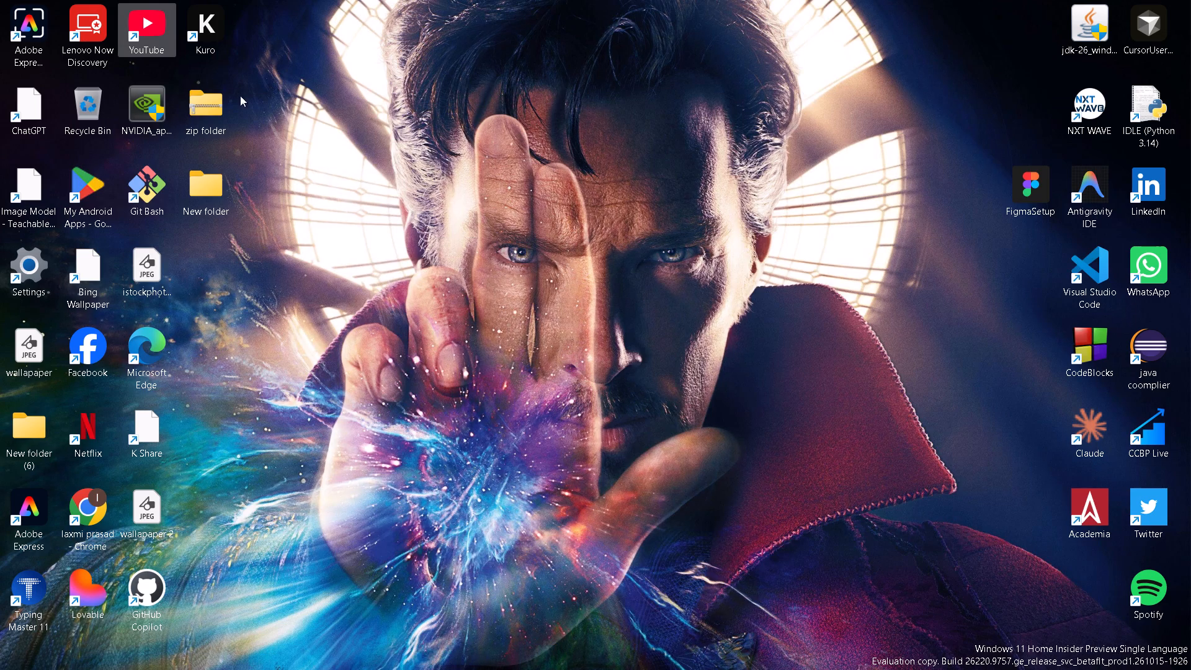
Open Kuro from the desktop.
{"action": "double_click", "coordinate": [211, 37]}
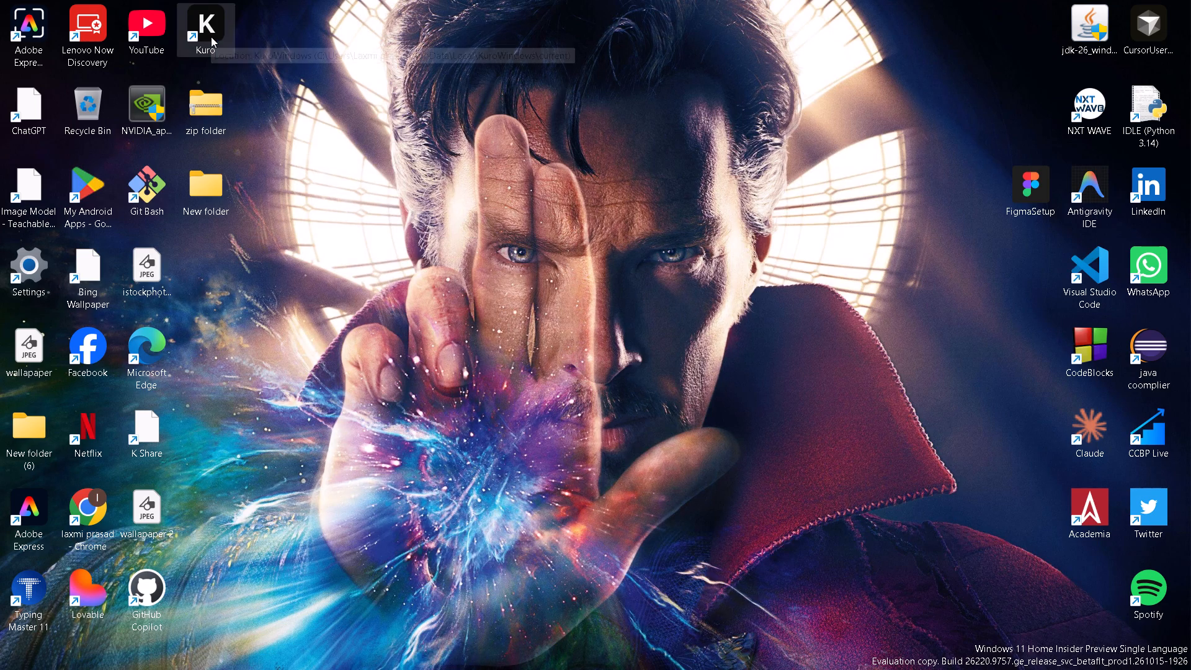
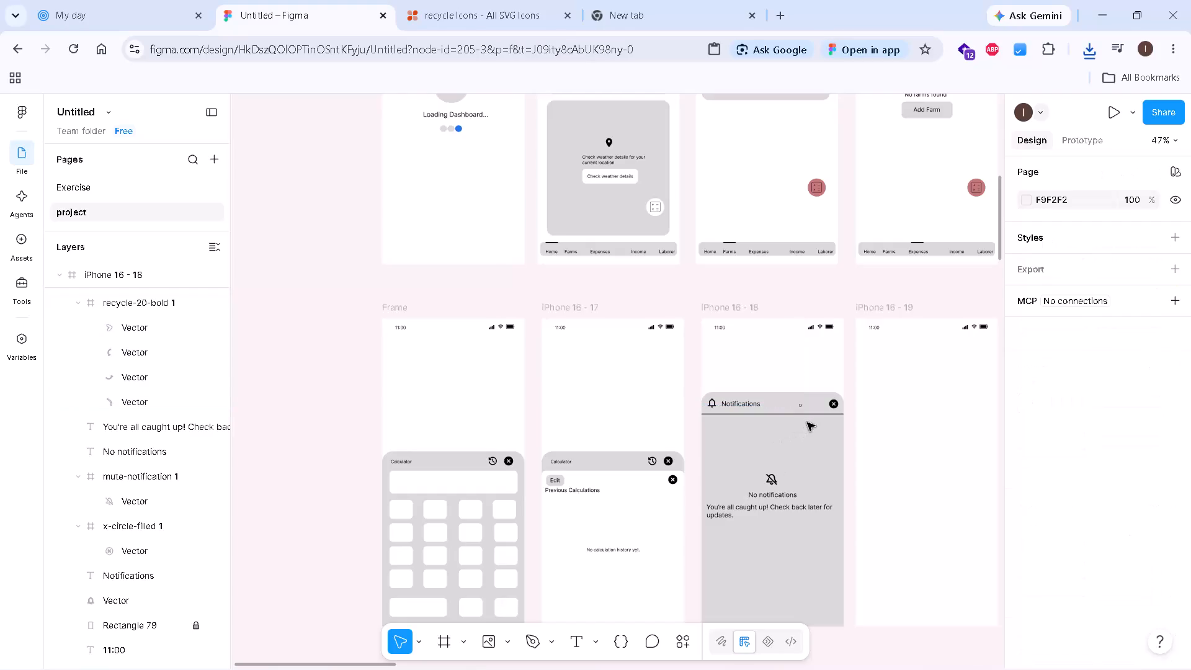
Resize the recycle icon in iPhone 16 - 18's Notifications header to 30 by 30.
{"action": "left_click", "coordinate": [801, 407]}
{"action": "left_click", "coordinate": [1061, 446]}
{"action": "type", "text": "30"}
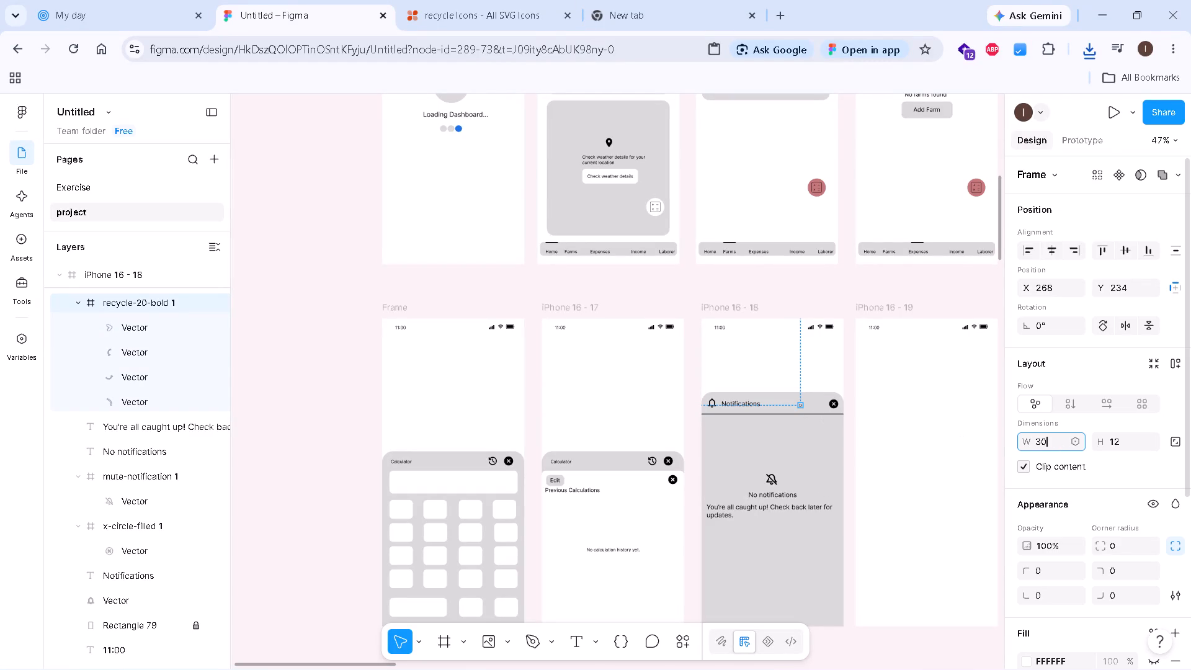
{"action": "left_click", "coordinate": [1122, 444]}
{"action": "type", "text": "30"}
{"action": "key", "text": "Return"}
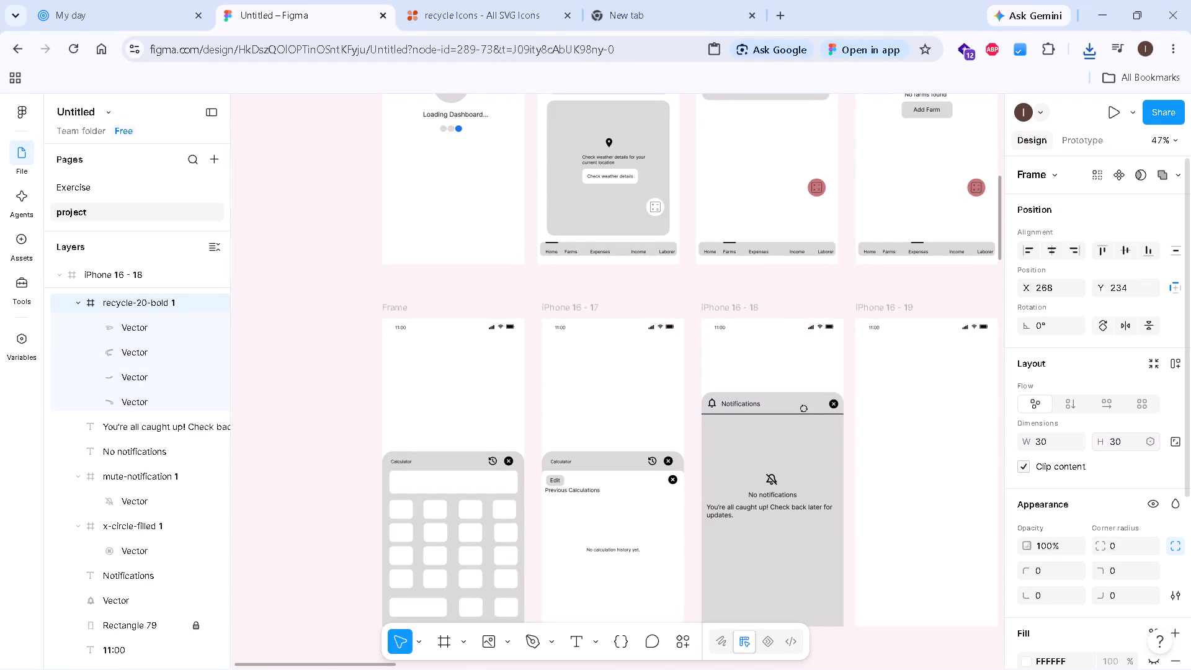
{"action": "left_click", "coordinate": [852, 466]}
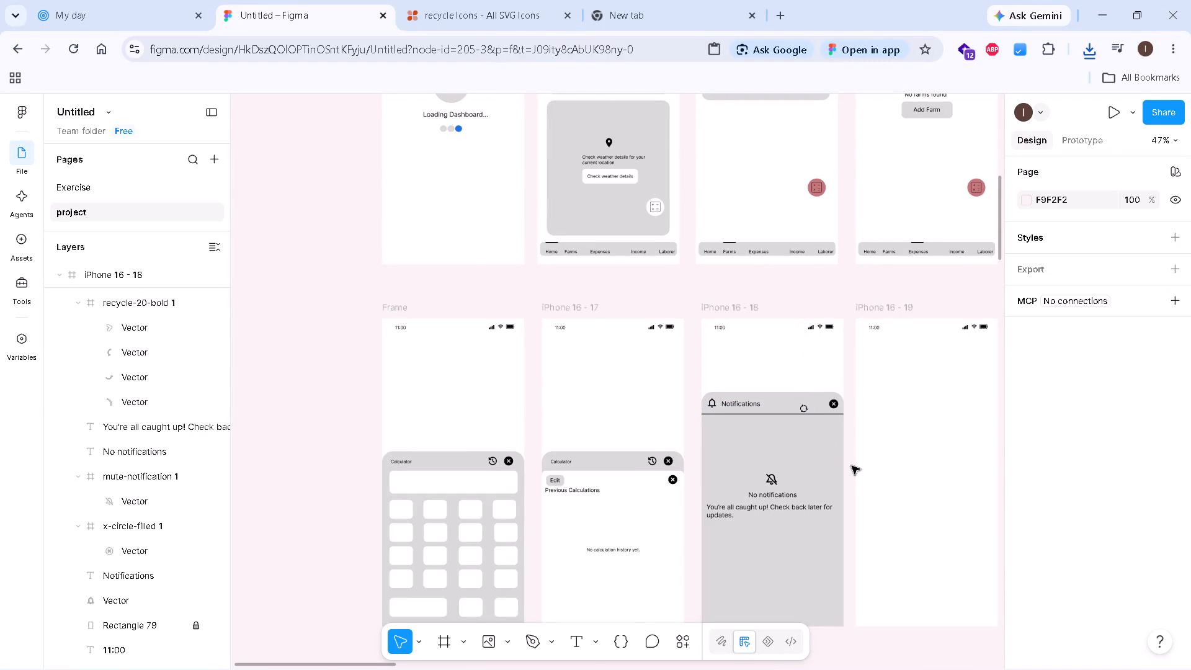
Move the recycle icon beside the close icon in the Notifications header, to about X 303, Y 221, level with the title.
{"action": "scroll", "coordinate": [852, 465], "scroll_direction": "up", "scroll_amount": 1, "text": "ctrl"}
{"action": "scroll", "coordinate": [845, 452], "scroll_direction": "down", "scroll_amount": 1, "text": "ctrl"}
{"action": "scroll", "coordinate": [836, 435], "scroll_direction": "up", "scroll_amount": 7, "text": "ctrl"}
{"action": "scroll", "coordinate": [818, 395], "scroll_direction": "down", "scroll_amount": 1, "text": "ctrl"}
{"action": "left_click_drag", "start_coordinate": [780, 404], "coordinate": [786, 402]}
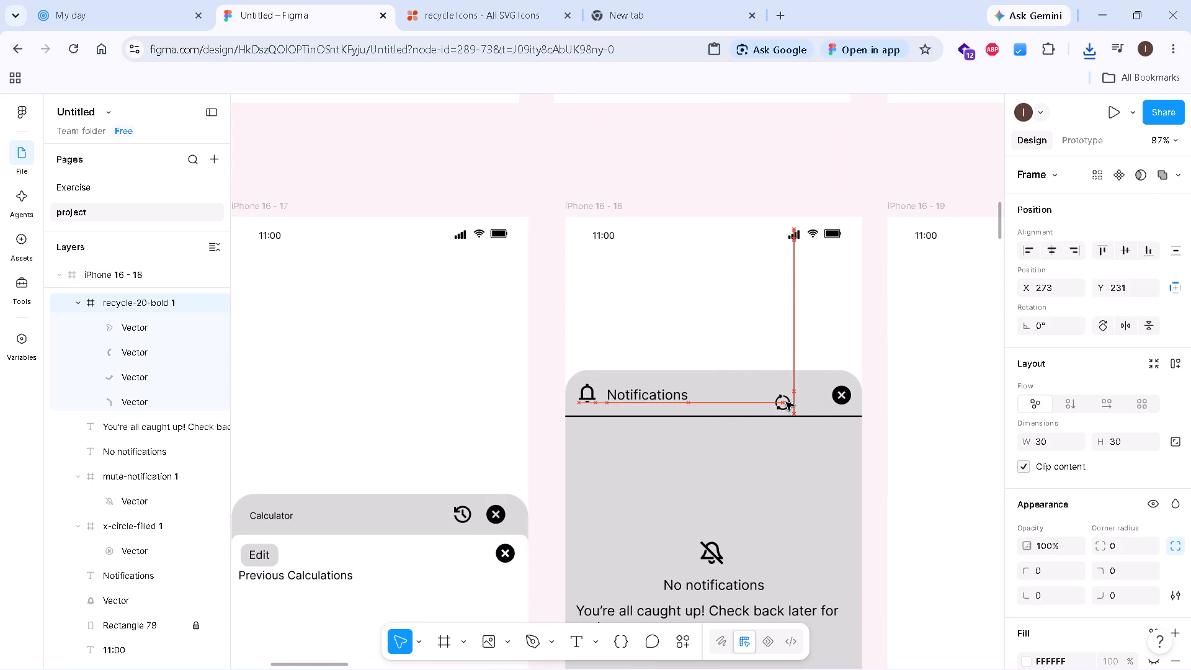
{"action": "left_click_drag", "start_coordinate": [786, 402], "coordinate": [805, 395]}
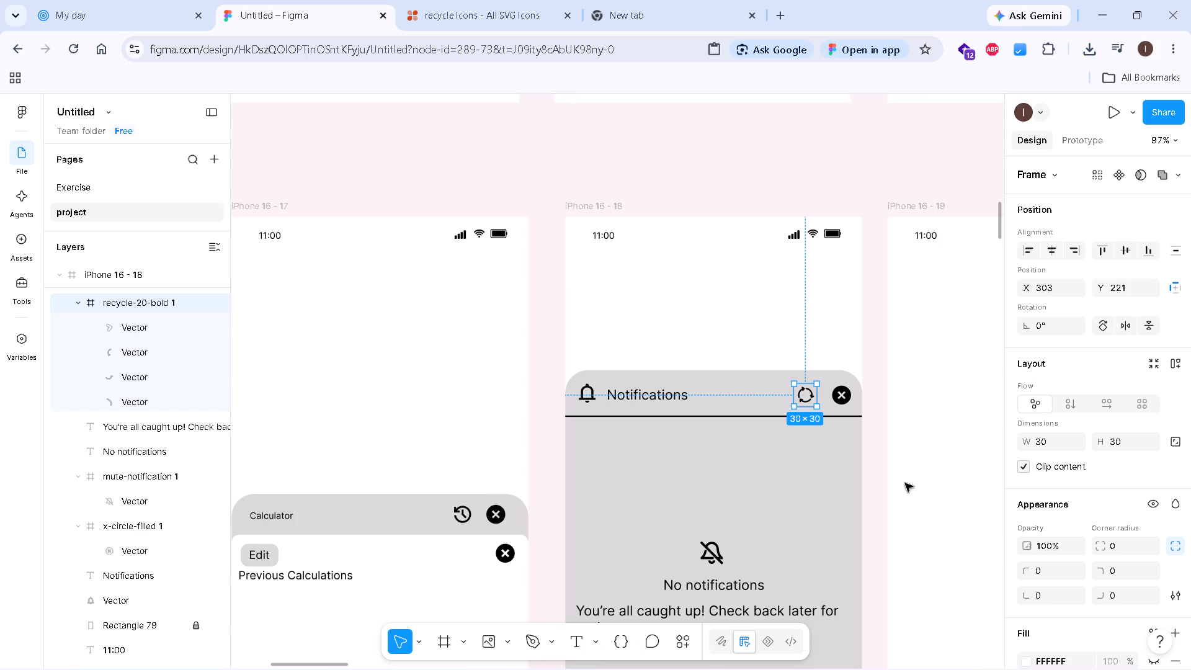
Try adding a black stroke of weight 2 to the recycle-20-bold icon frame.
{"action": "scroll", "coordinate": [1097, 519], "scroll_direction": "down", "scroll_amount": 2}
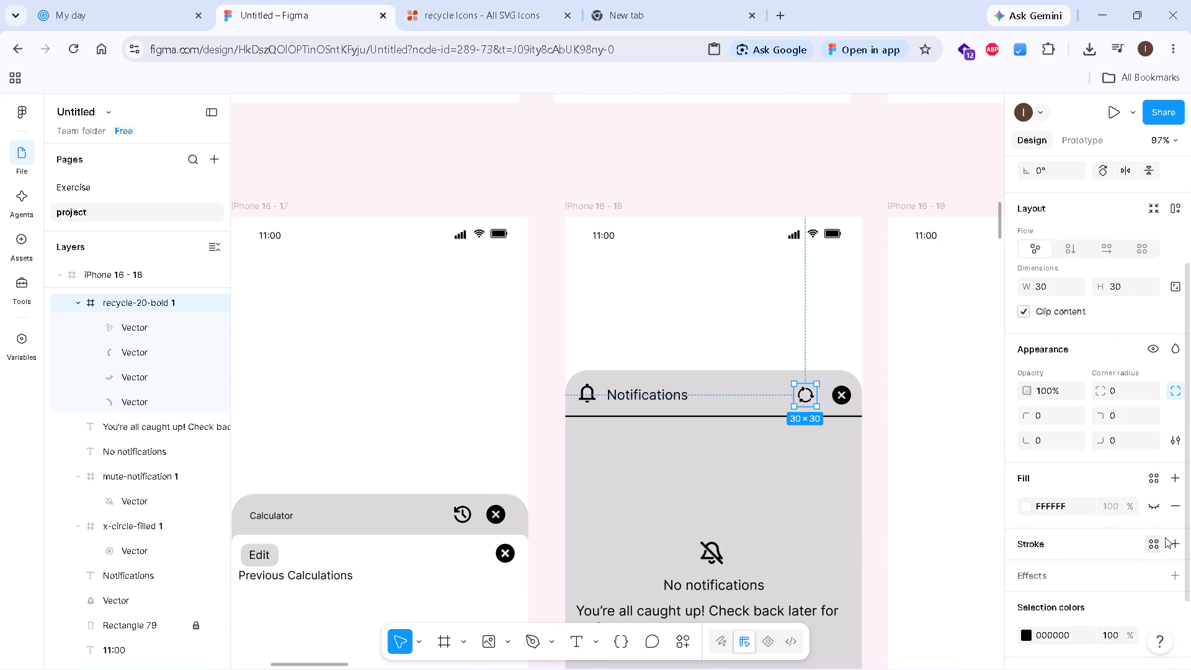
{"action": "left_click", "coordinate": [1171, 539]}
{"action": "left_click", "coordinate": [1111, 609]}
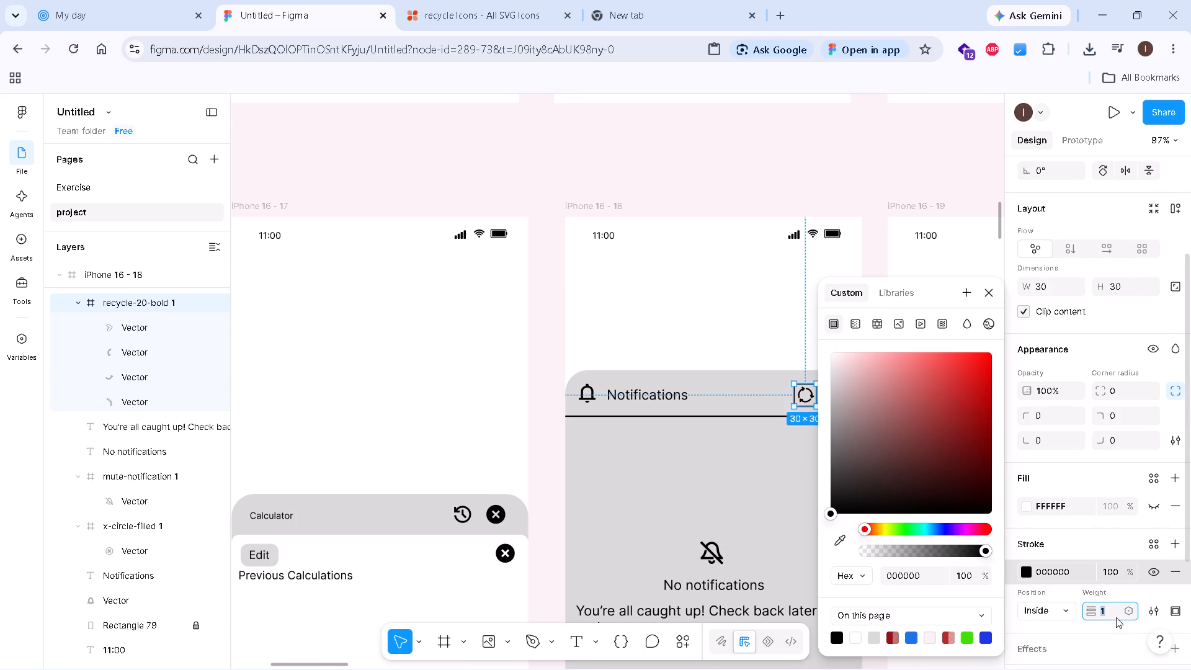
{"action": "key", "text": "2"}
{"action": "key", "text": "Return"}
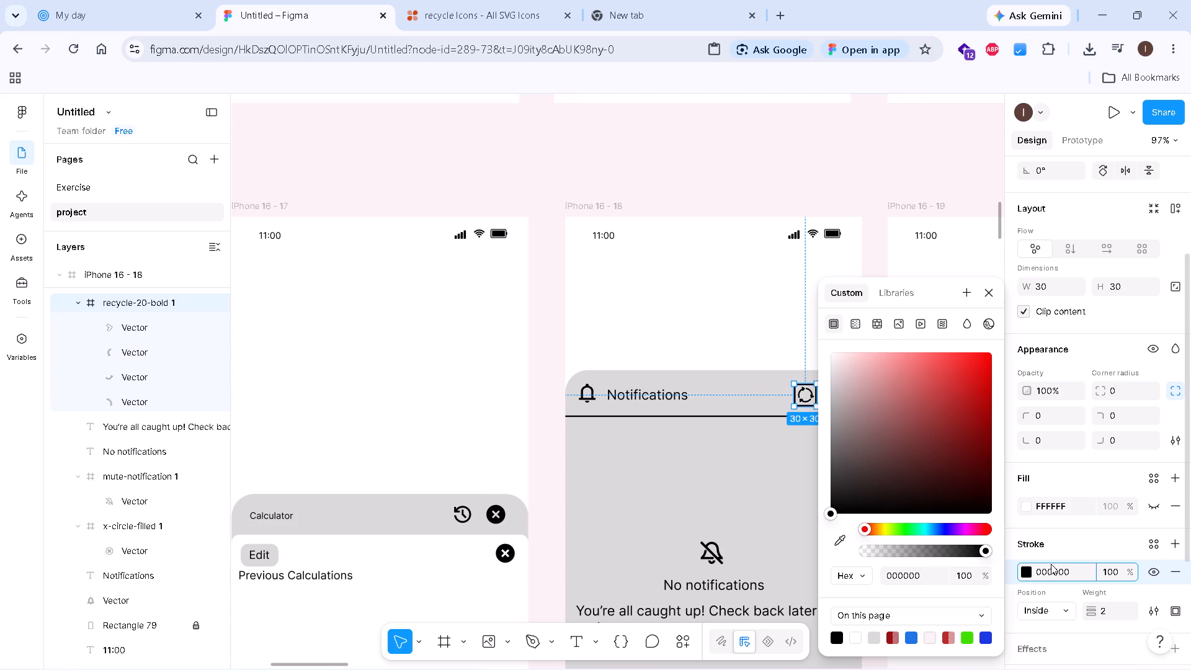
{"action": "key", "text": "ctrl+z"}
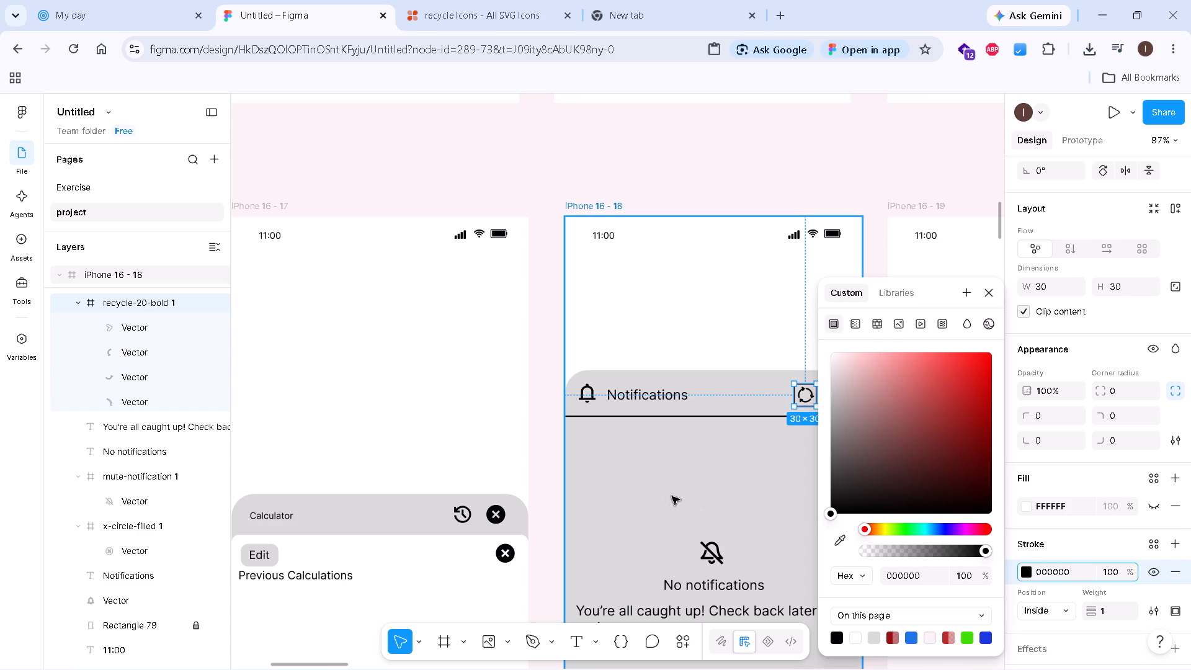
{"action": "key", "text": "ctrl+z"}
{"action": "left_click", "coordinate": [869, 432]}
Inspect the separate vector pieces that make up the recycle icon in the Notifications header.
{"action": "scroll", "coordinate": [840, 420], "scroll_direction": "up", "scroll_amount": 2, "text": "ctrl"}
{"action": "scroll", "coordinate": [839, 419], "scroll_direction": "down", "scroll_amount": 1, "text": "ctrl"}
{"action": "scroll", "coordinate": [839, 419], "scroll_direction": "up", "scroll_amount": 5, "text": "ctrl"}
{"action": "triple_click", "coordinate": [792, 392]}
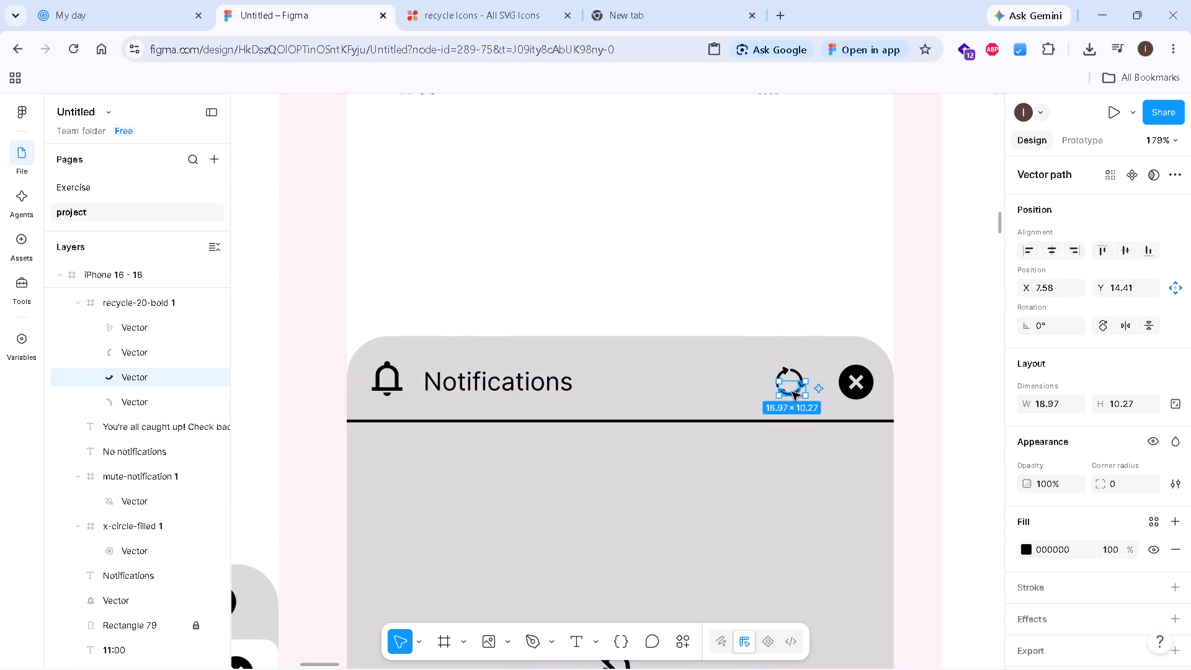
{"action": "left_click", "coordinate": [785, 377]}
{"action": "left_click", "coordinate": [790, 368]}
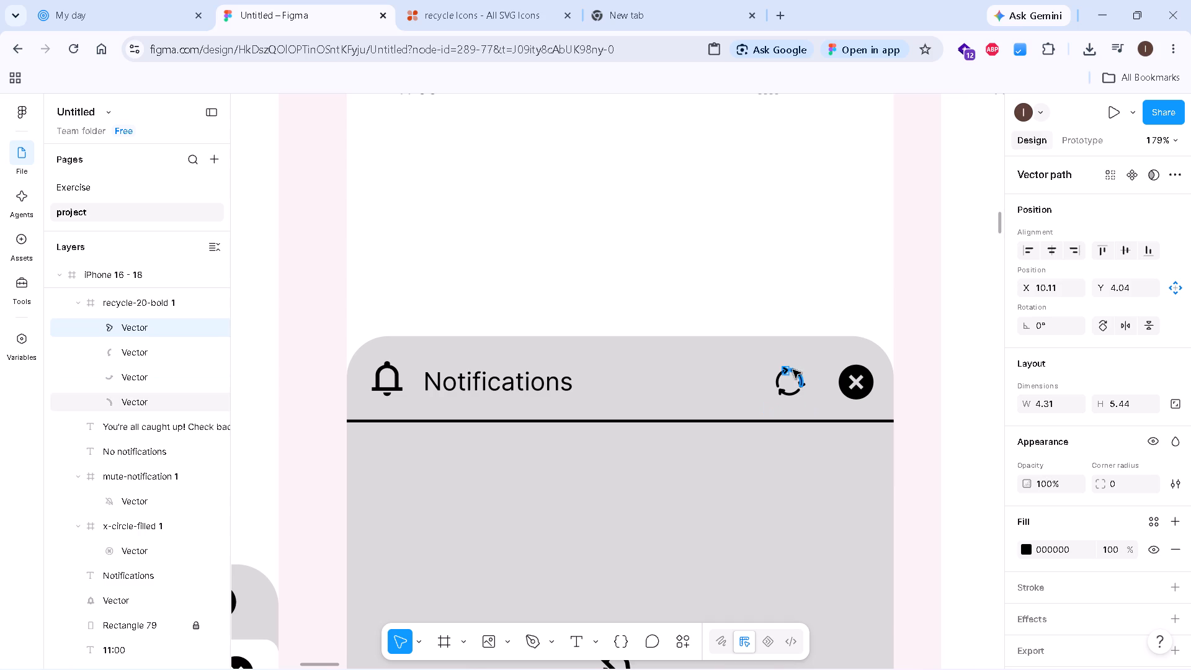
{"action": "left_click", "coordinate": [796, 373]}
{"action": "left_click", "coordinate": [783, 379]}
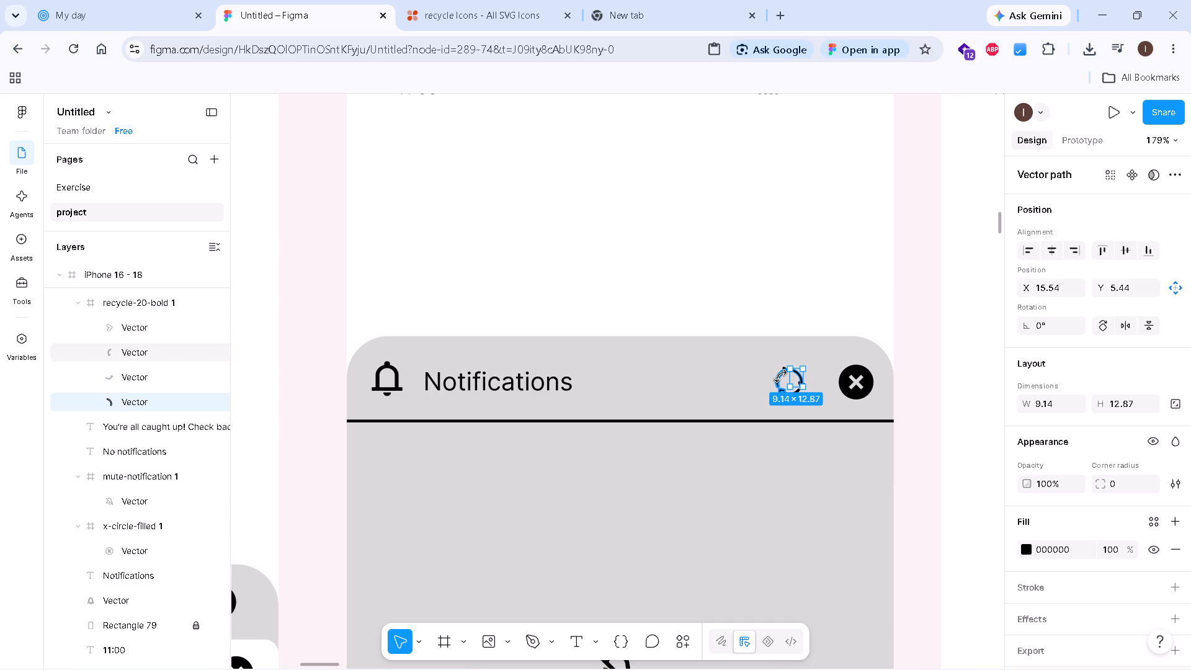
{"action": "left_click", "coordinate": [780, 376]}
{"action": "left_click", "coordinate": [795, 409]}
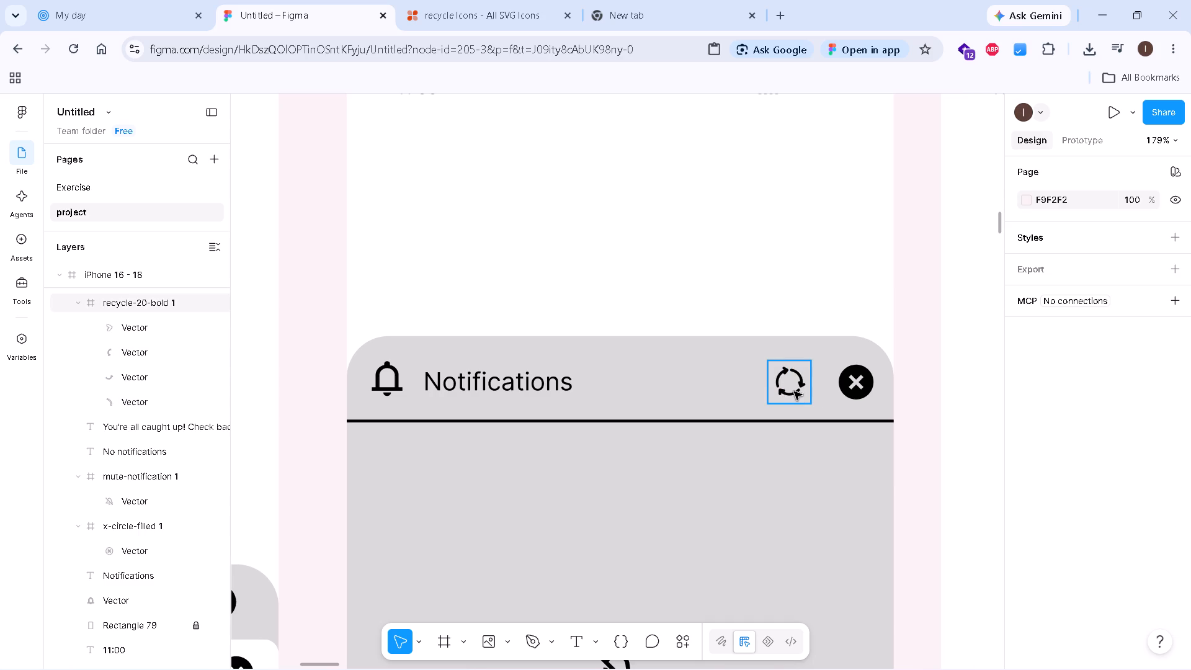
{"action": "left_click", "coordinate": [811, 305]}
Look over the finished and empty frames across the project page, around the row containing the Notifications screen.
{"action": "scroll", "coordinate": [811, 305], "scroll_direction": "down", "scroll_amount": 11, "text": "ctrl"}
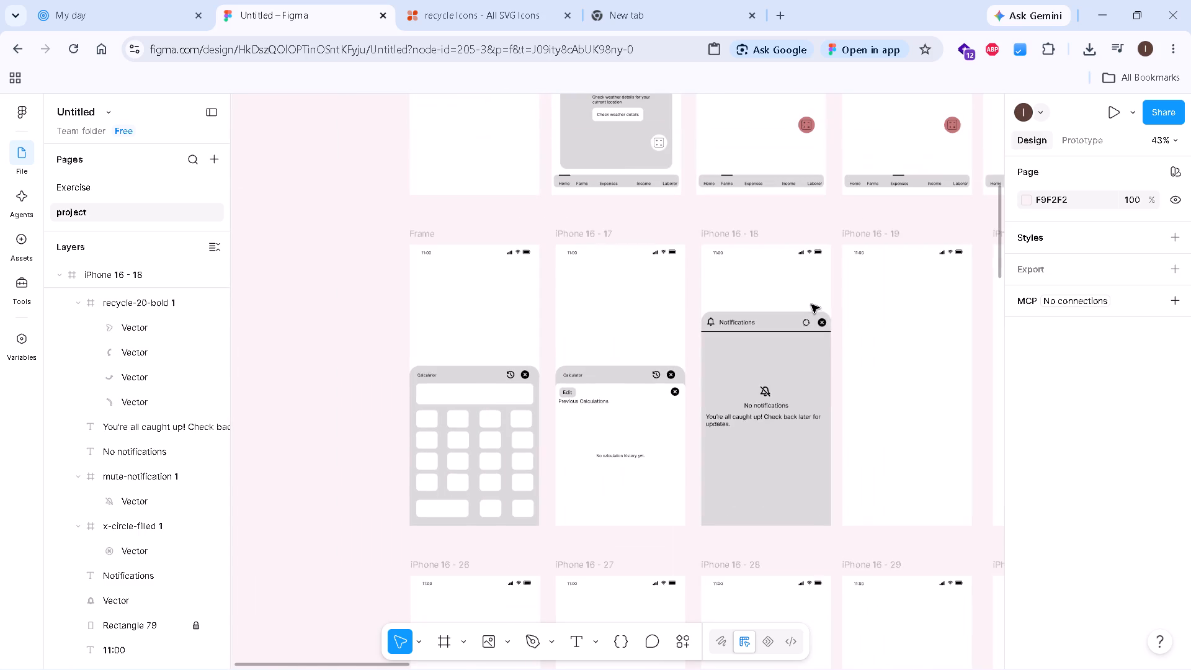
{"action": "key", "text": "h"}
{"action": "left_click_drag", "start_coordinate": [862, 404], "coordinate": [792, 393]}
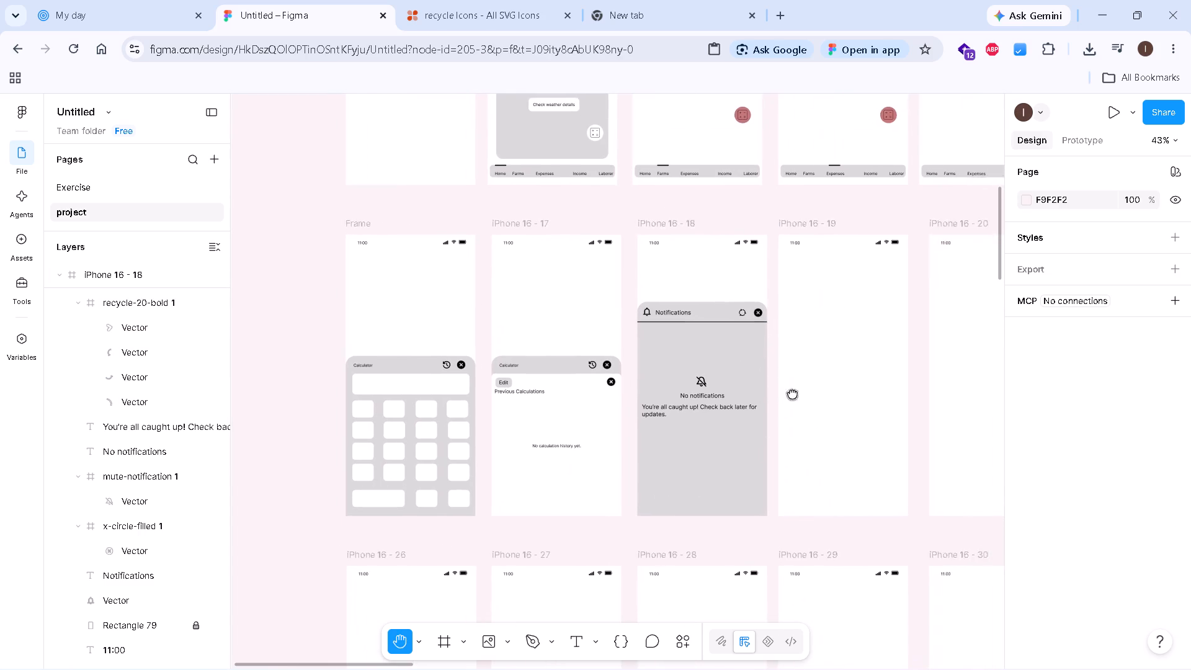
{"action": "left_click_drag", "start_coordinate": [792, 393], "coordinate": [686, 402]}
{"action": "scroll", "coordinate": [676, 404], "scroll_direction": "down", "scroll_amount": 10, "text": "ctrl"}
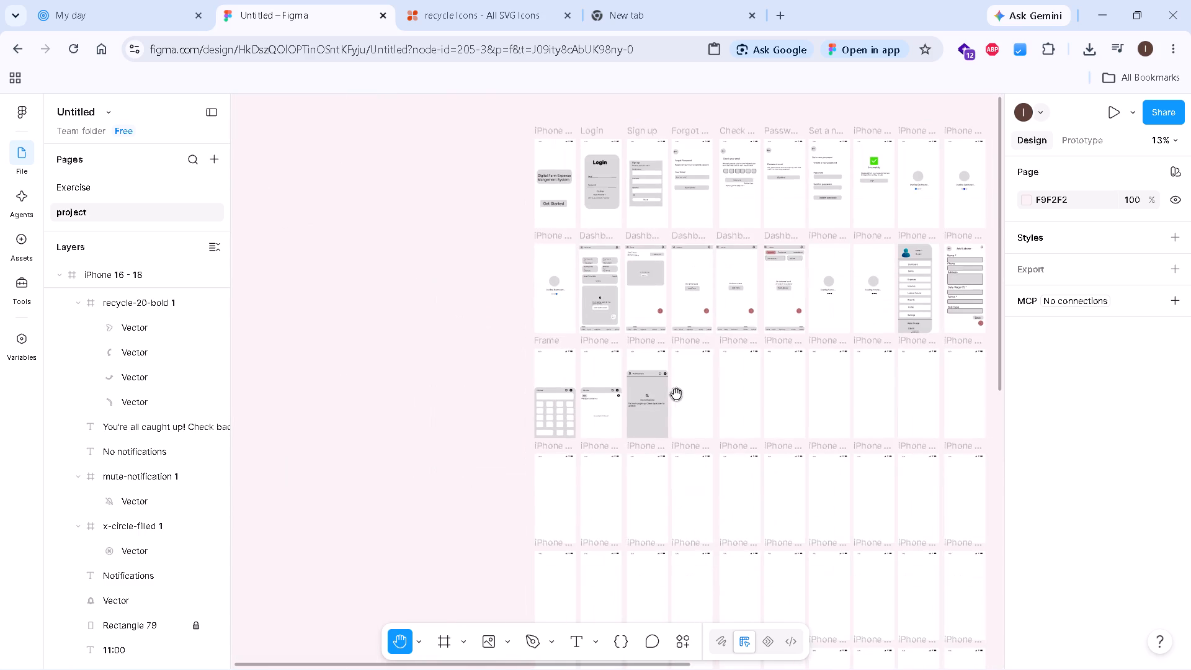
{"action": "scroll", "coordinate": [724, 408], "scroll_direction": "up", "scroll_amount": 3, "text": "ctrl"}
{"action": "left_click_drag", "start_coordinate": [725, 406], "coordinate": [617, 434], "text": "ctrl"}
{"action": "scroll", "coordinate": [617, 435], "scroll_direction": "up", "scroll_amount": 1, "text": "ctrl"}
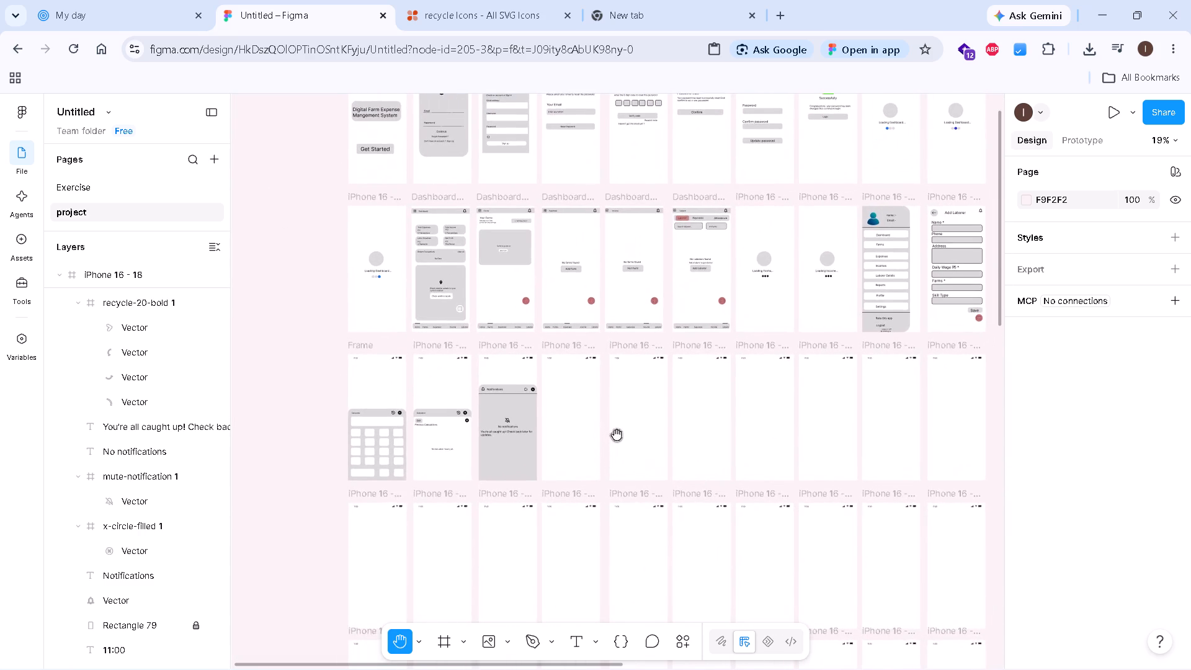
{"action": "scroll", "coordinate": [617, 435], "scroll_direction": "up", "scroll_amount": 1, "text": "ctrl"}
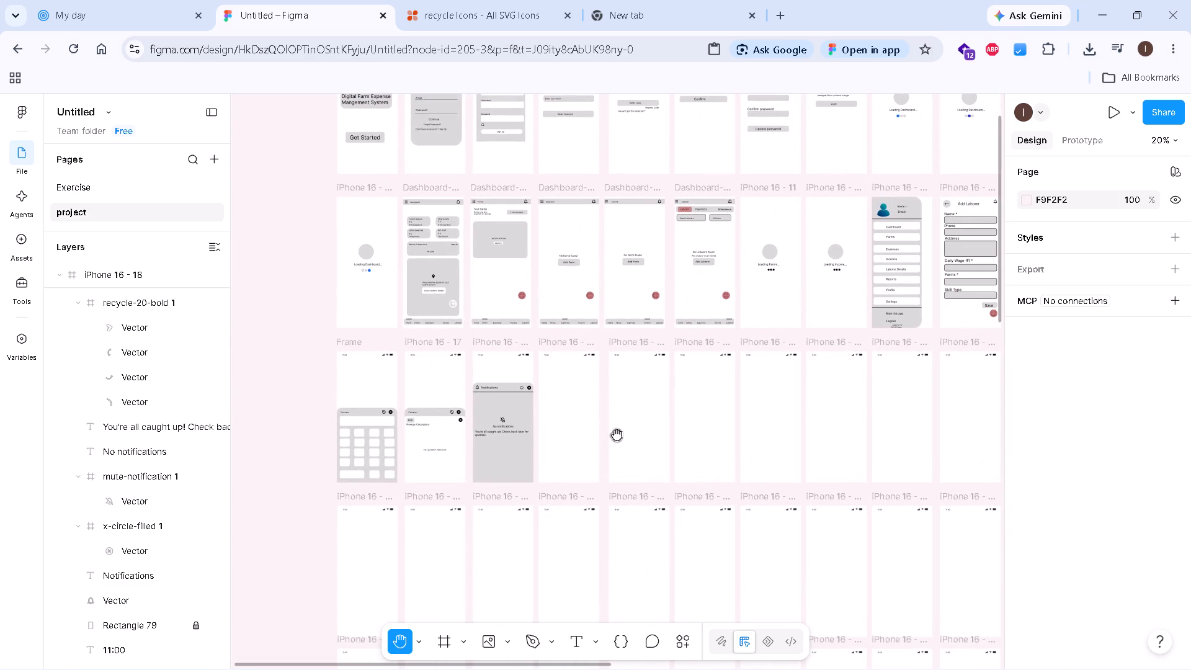
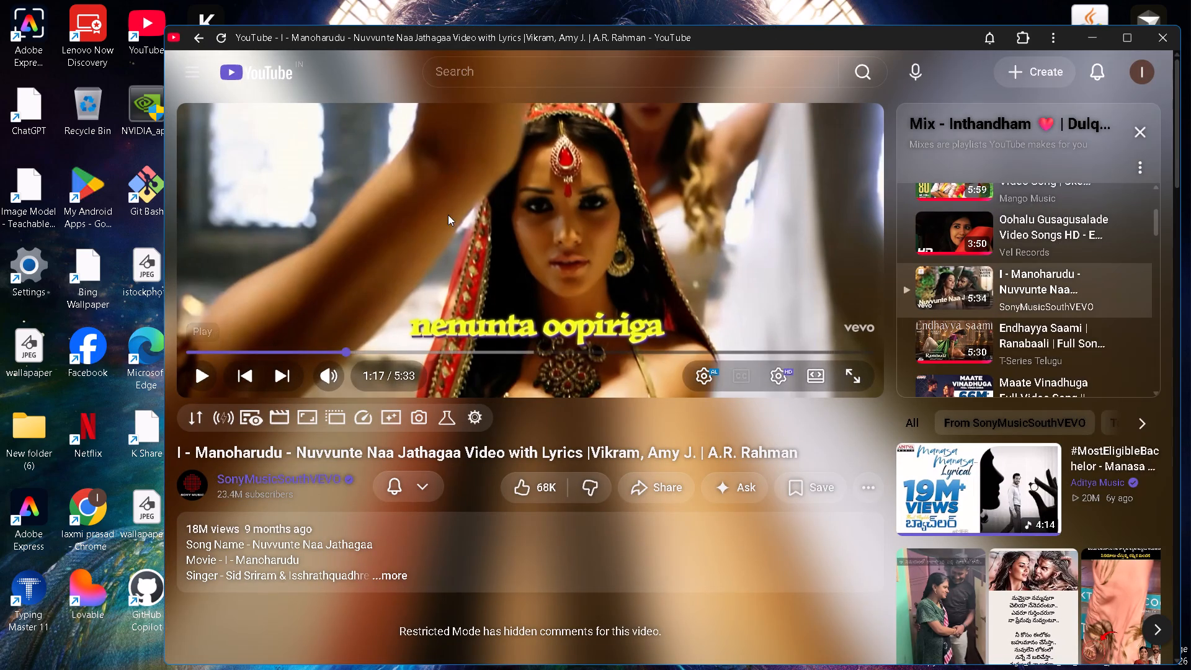
Switch to YouTube and search for "switch set toggle in figma".
{"action": "left_click", "coordinate": [564, 72]}
{"action": "type", "text": "swithc"}
{"action": "key", "text": "BackSpace"}
{"action": "key", "text": "BackSpace"}
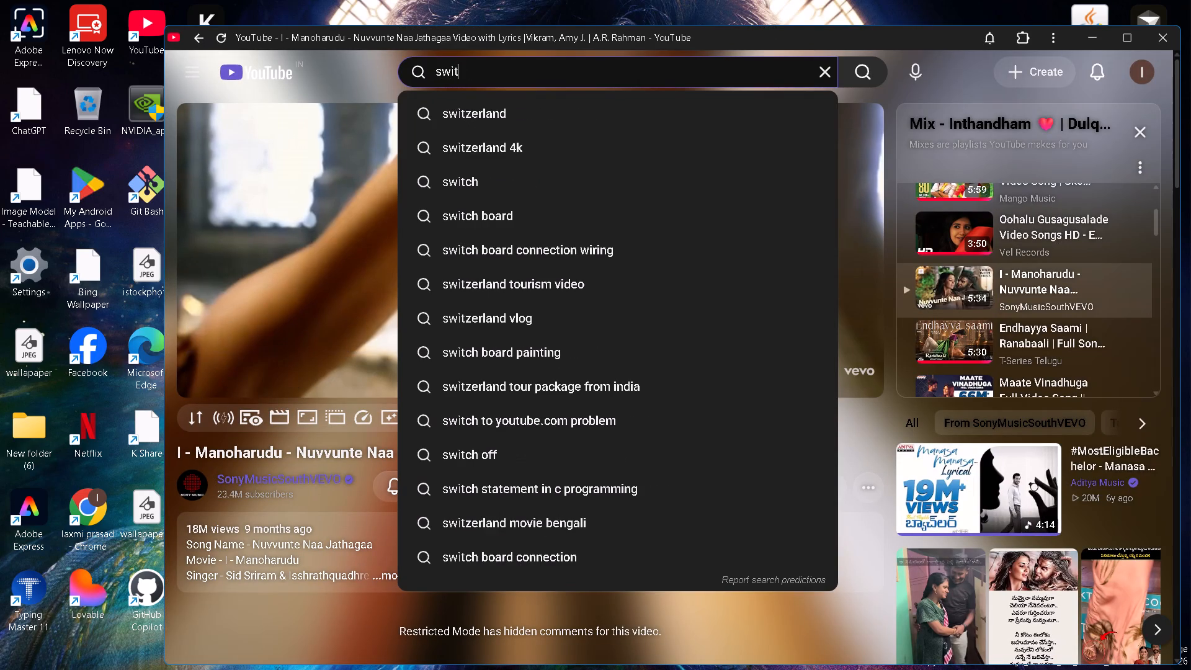
{"action": "type", "text": "ch set toggle in figma"}
{"action": "key", "text": "Return"}
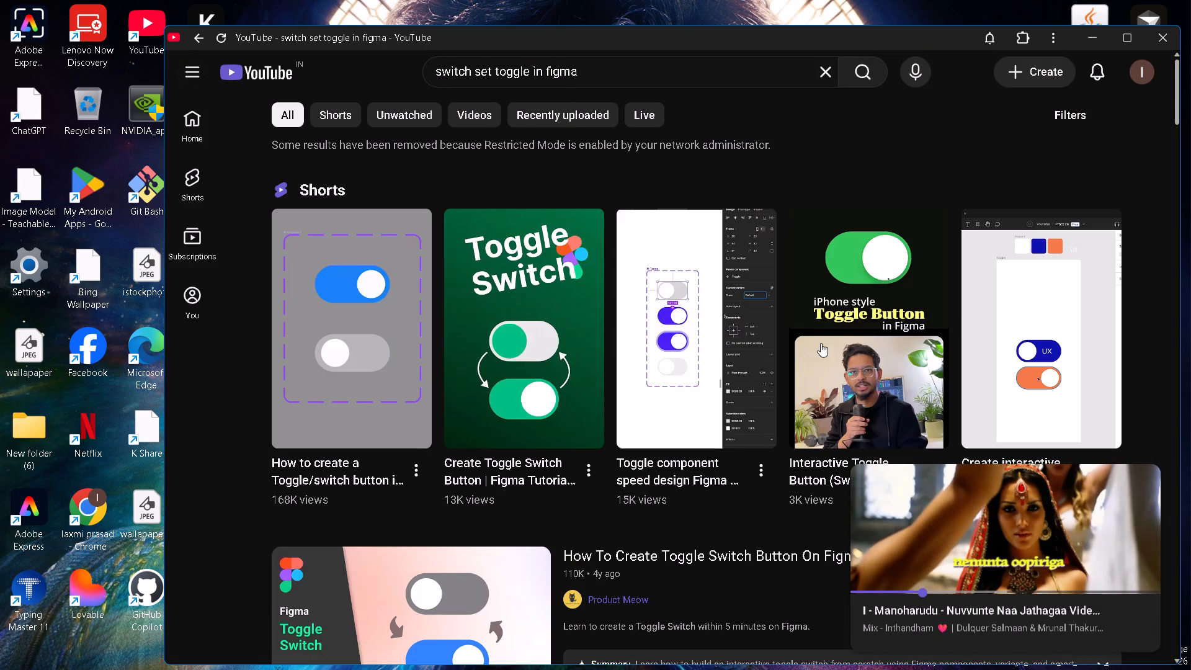
Watch short toggle tutorials from the results: the toggle component speed design, Create Toggle Switch Button, and the iPhone-style Toggle Button in Figma.
{"action": "left_click", "coordinate": [669, 398]}
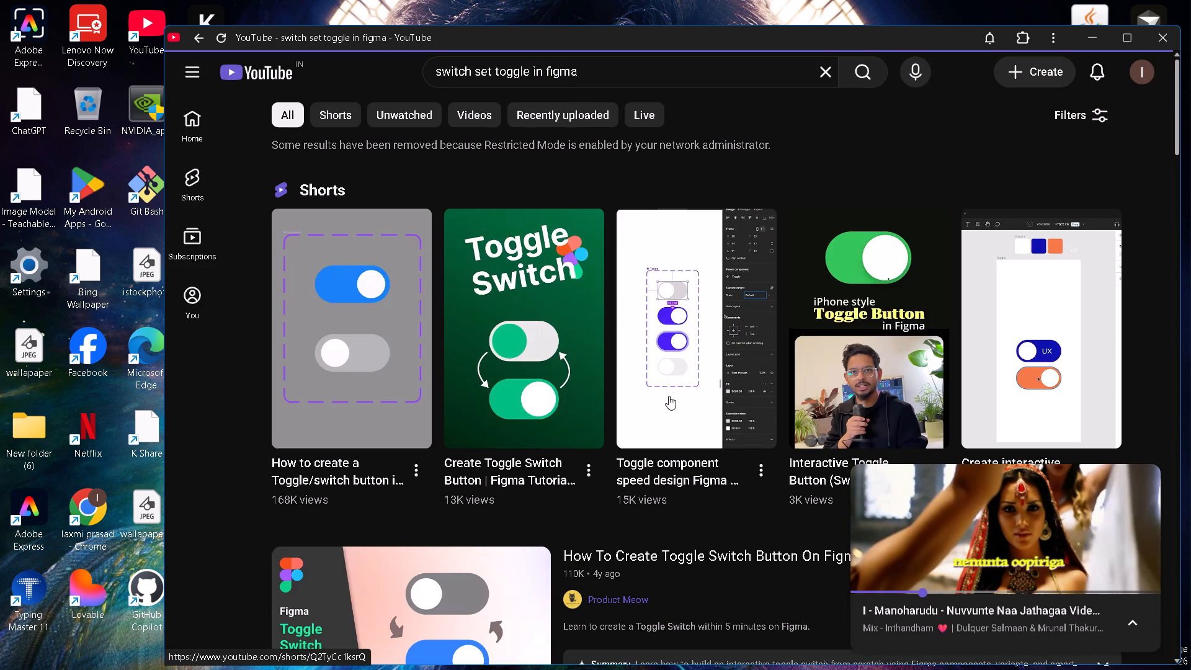
{"action": "left_click", "coordinate": [665, 382]}
{"action": "left_click", "coordinate": [569, 403]}
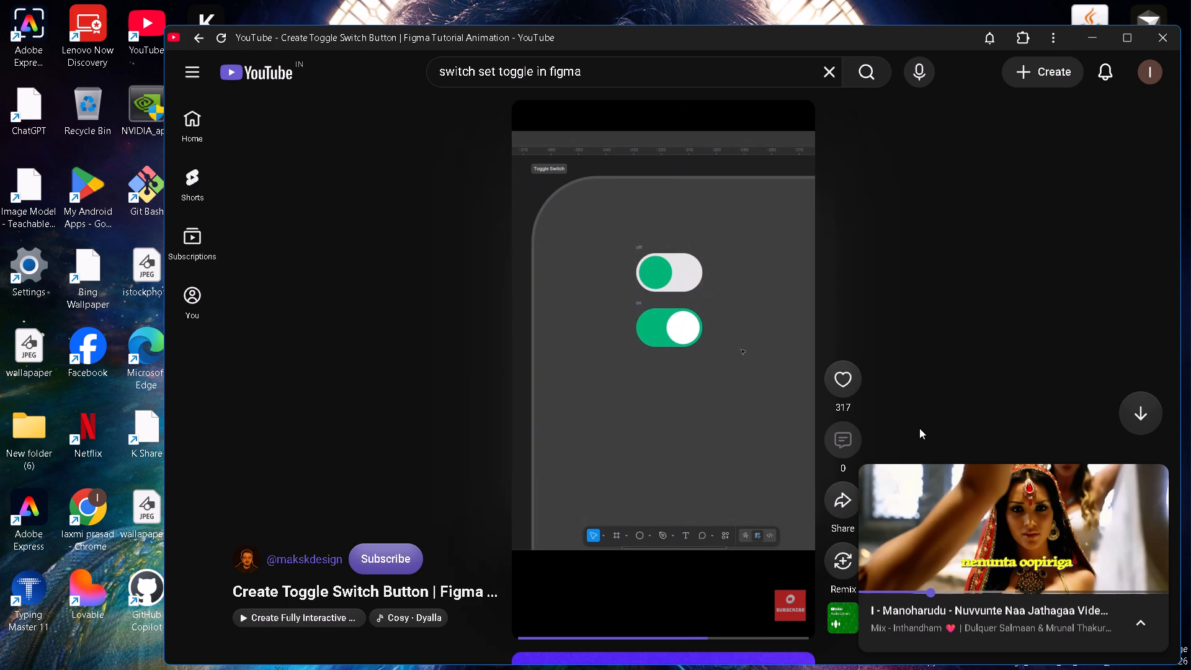
{"action": "left_click", "coordinate": [881, 338]}
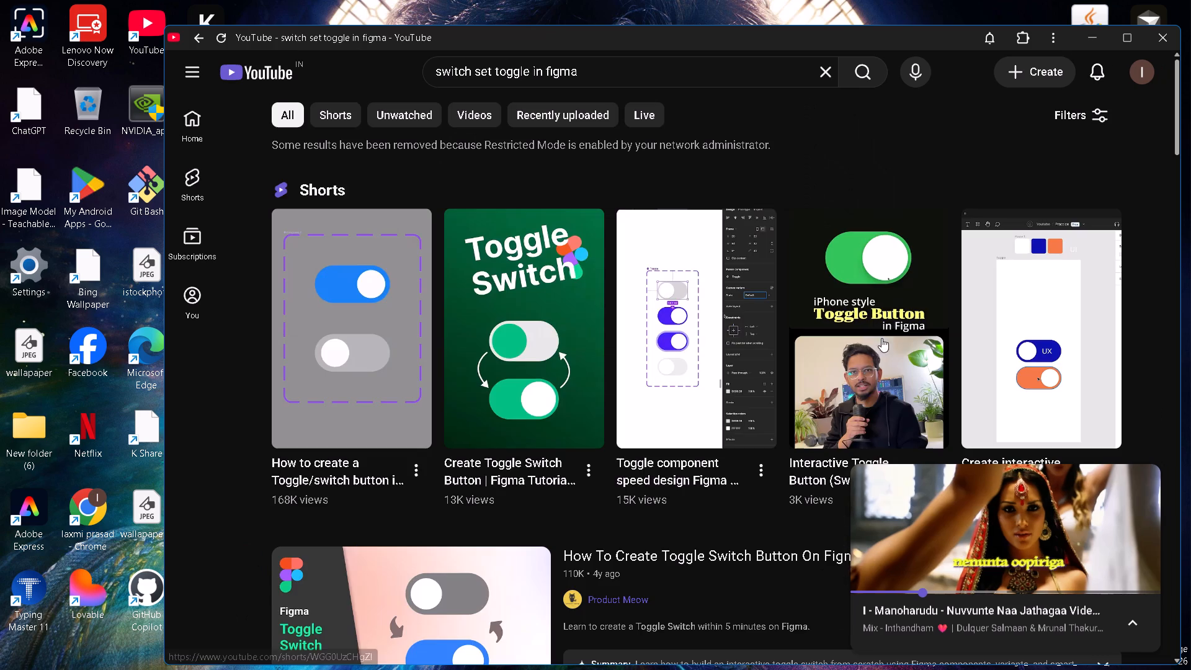